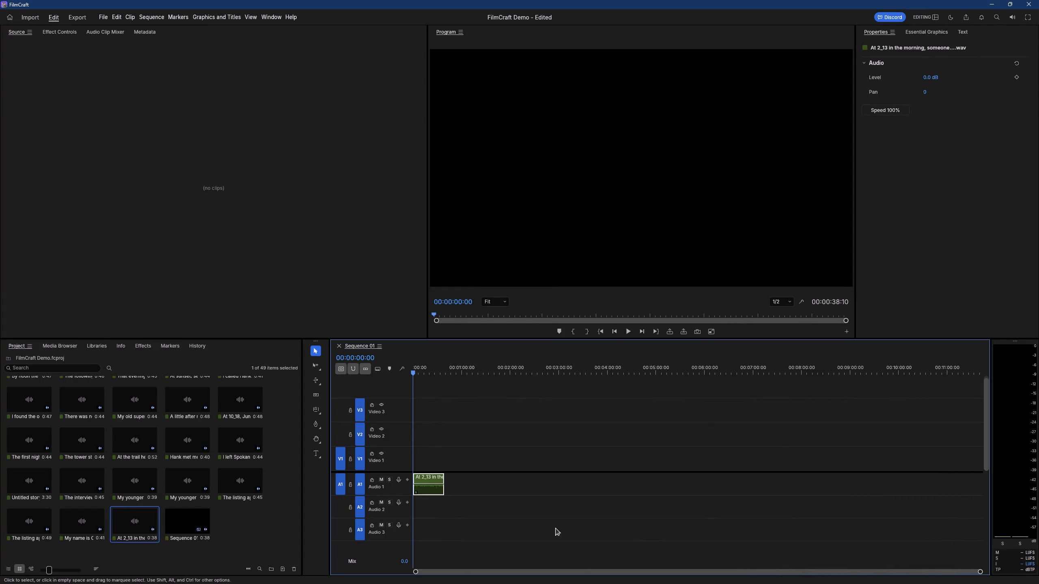
Place the "My name is" narration clip on Audio 1 directly after the "At 2_13 in the morning" clip.
drag(75, 522, 82, 523)
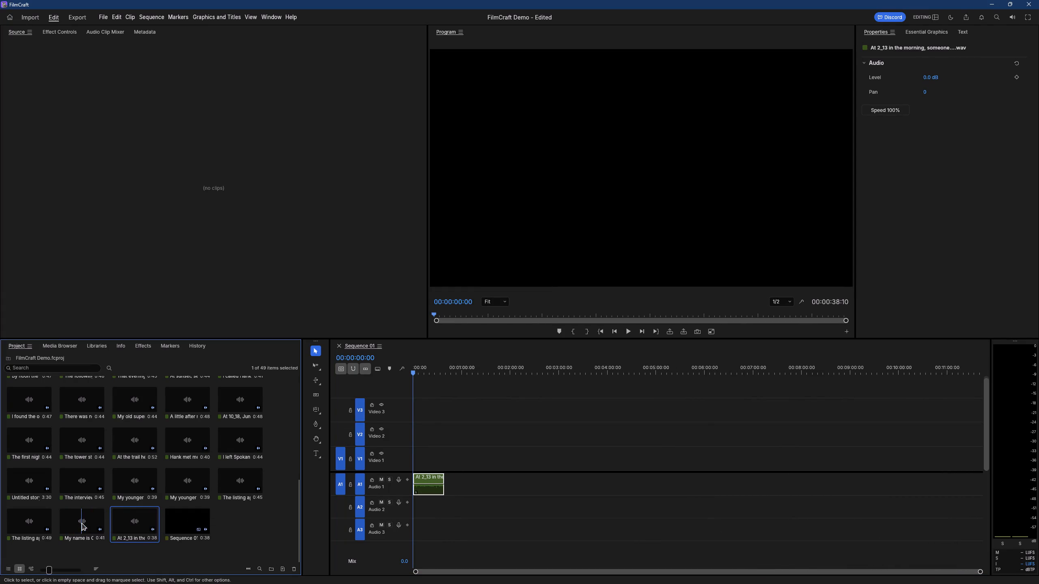
click(82, 523)
drag(82, 522, 440, 496)
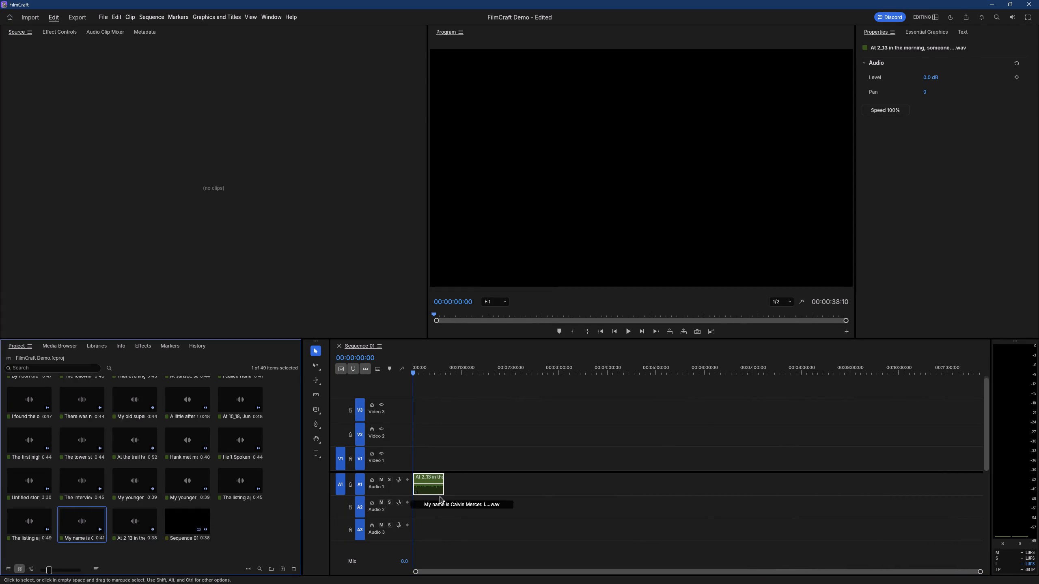
drag(440, 496, 445, 491)
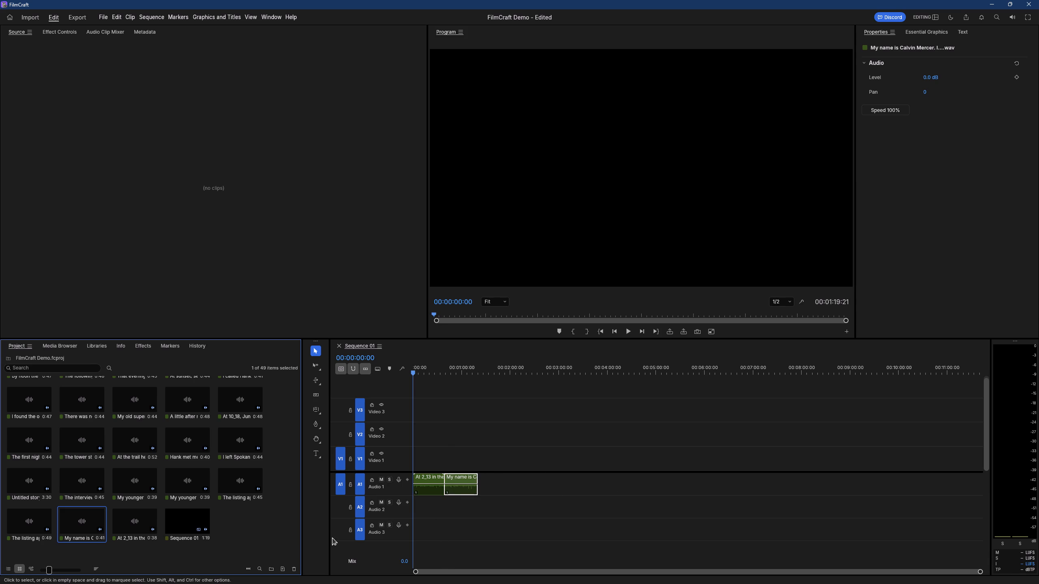
Append both "The listing appeared on a state" clips back to back on Audio 1, the unnumbered take before (1).
click(29, 522)
drag(17, 520, 484, 482)
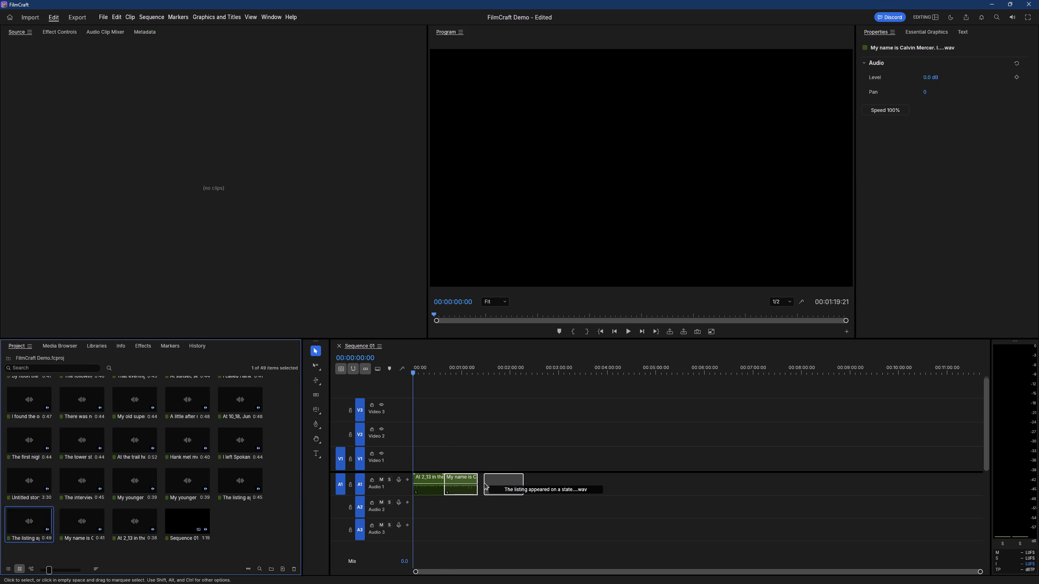
drag(484, 482, 479, 483)
click(242, 480)
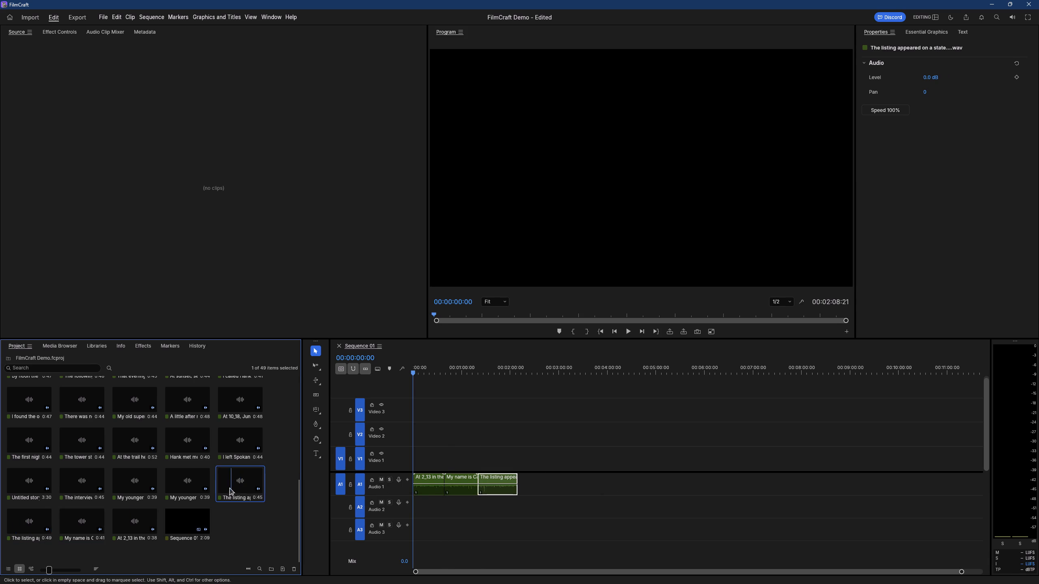
drag(230, 482, 519, 488)
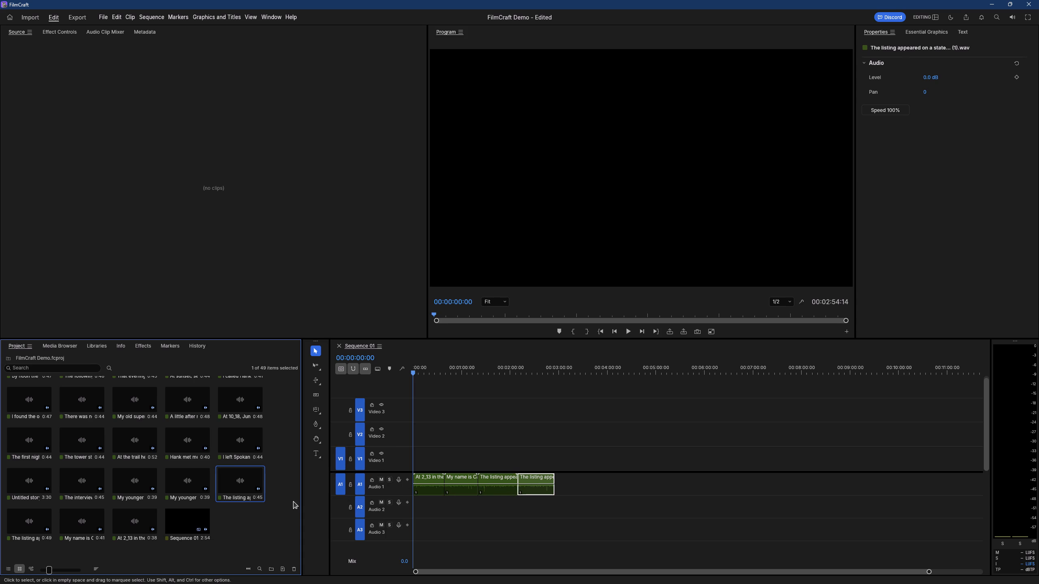
Append both "My younger sister, Jamie, offered me" clips to the end of Audio 1, the unnumbered take before (1).
click(188, 479)
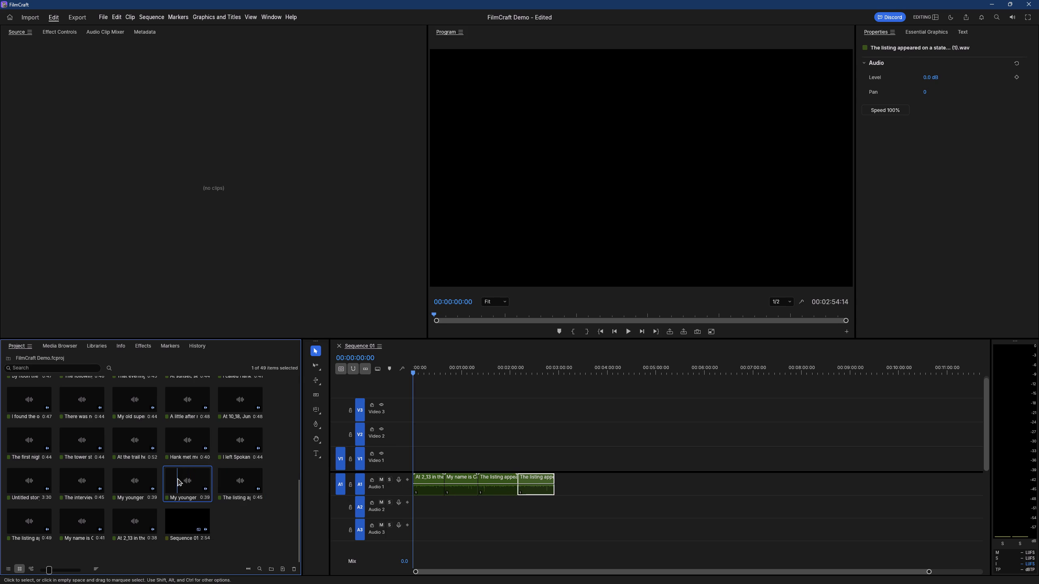
drag(178, 478, 556, 479)
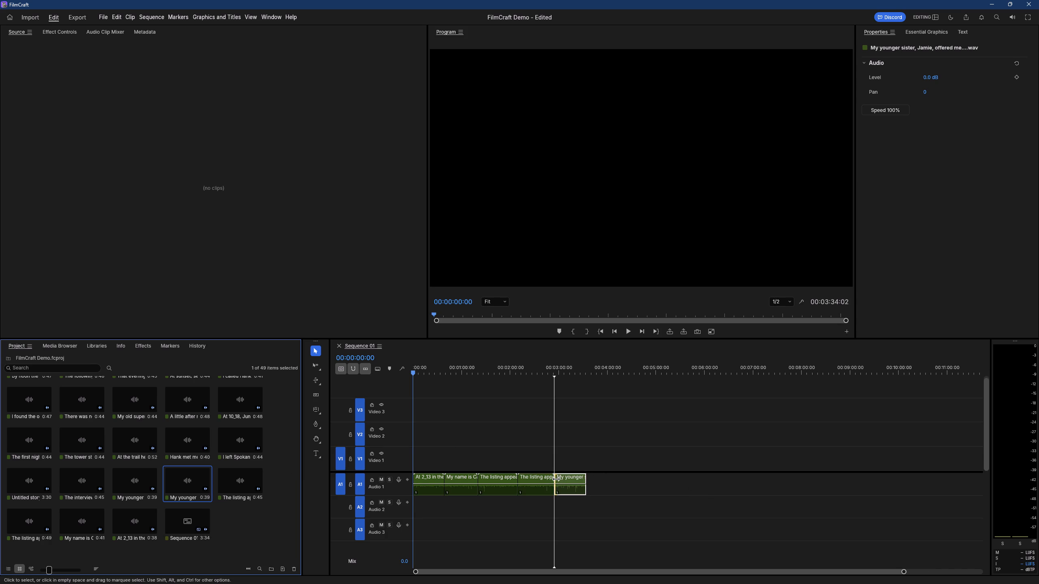
click(137, 476)
drag(125, 479, 589, 491)
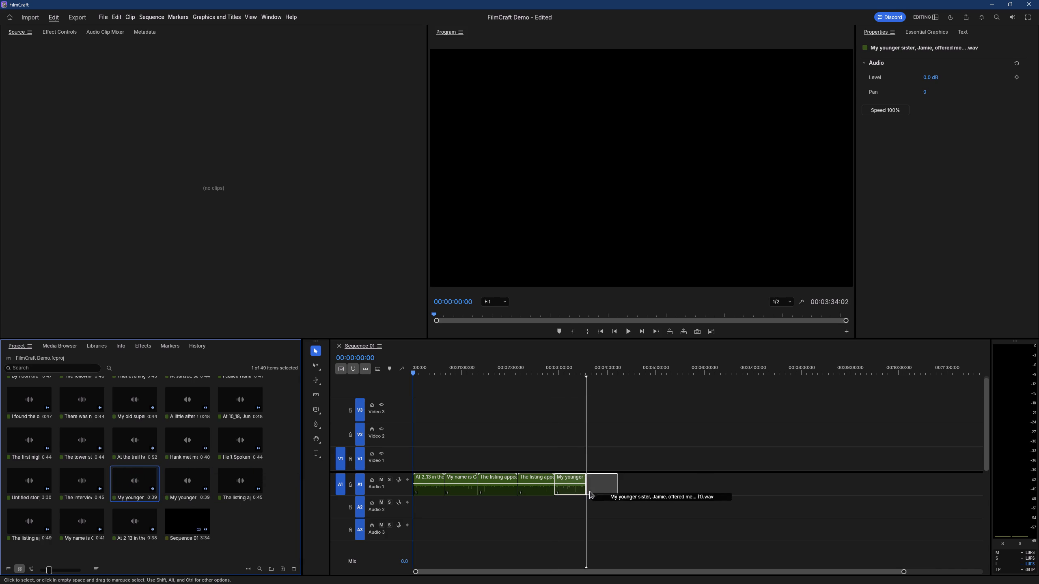
drag(589, 491, 590, 485)
Append the "The interview lasted eleven minutes" clip to the end of the narration on Audio 1.
click(82, 486)
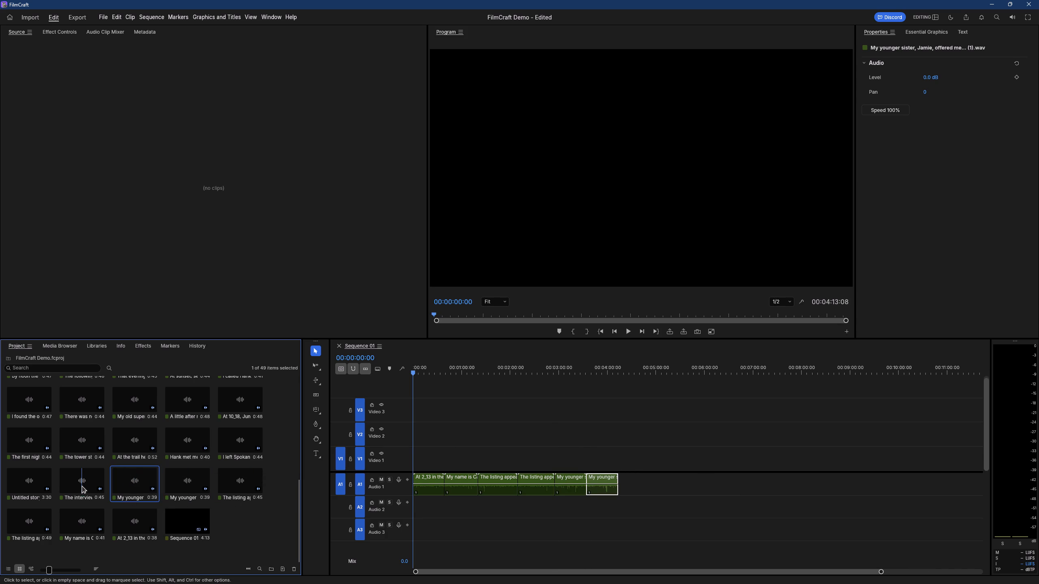
drag(76, 479, 621, 479)
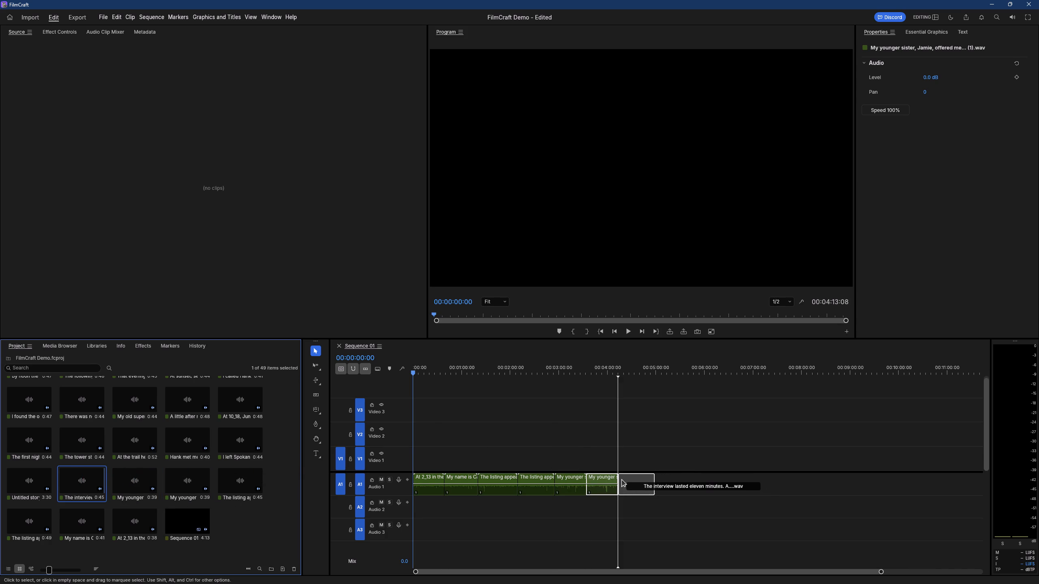
drag(621, 479, 621, 479)
Open the Past_Veil_Hollow_Ridge_One_Hour_Script document from the Desktop folder in File Explorer.
click(29, 477)
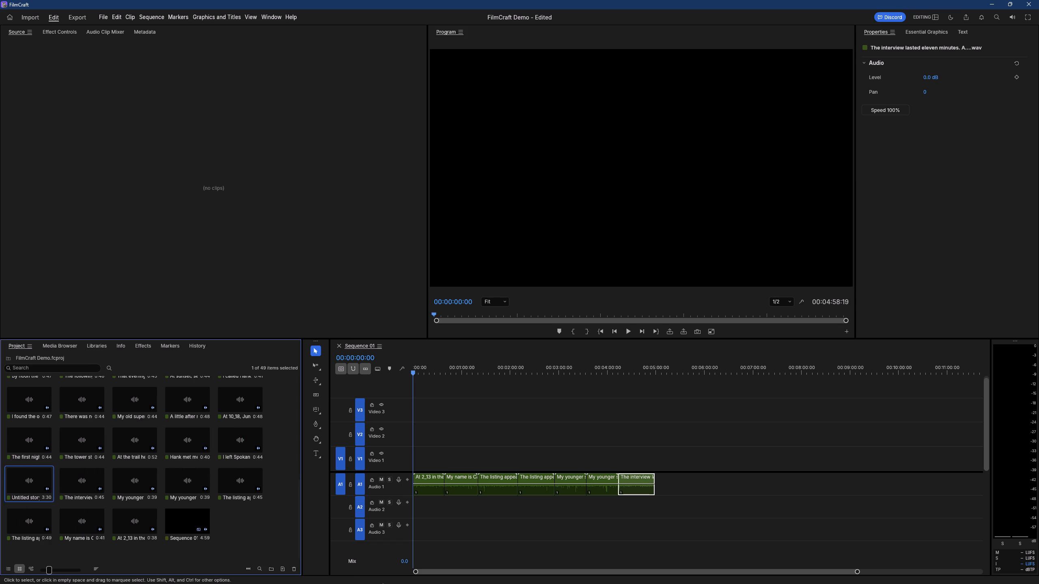
click(506, 574)
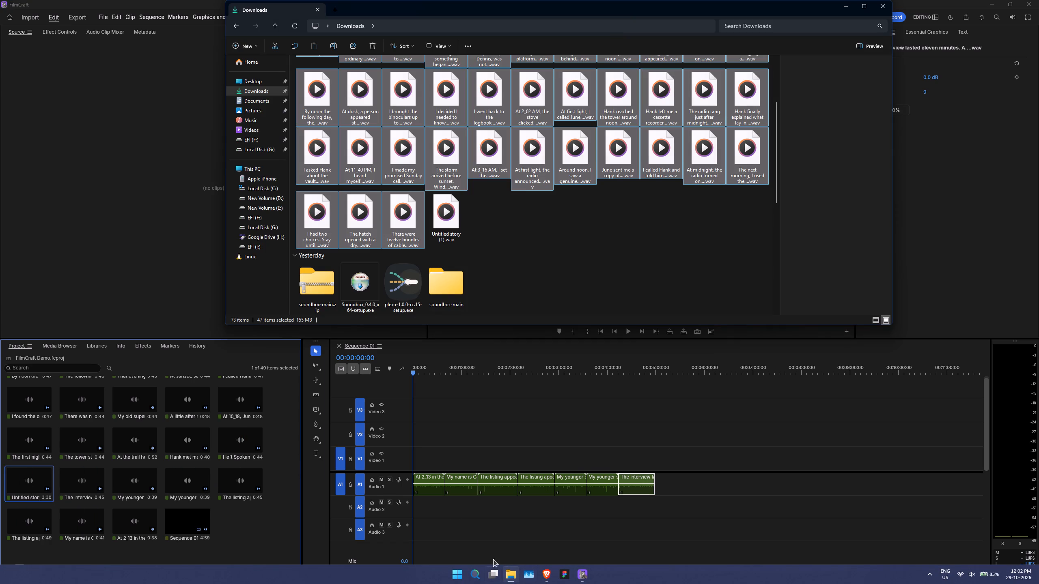
scroll(377, 226, up, 5)
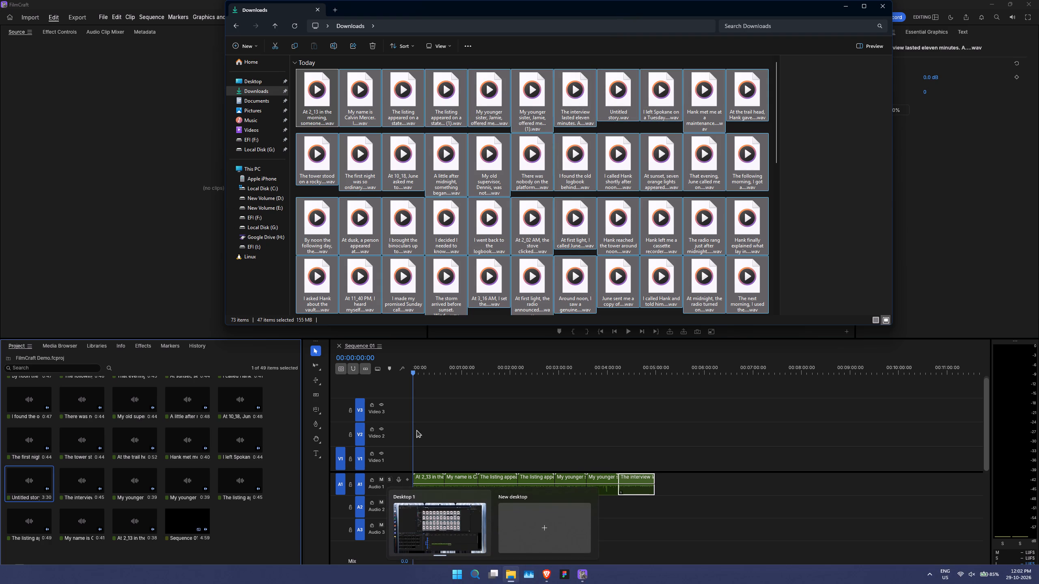
click(256, 88)
click(259, 79)
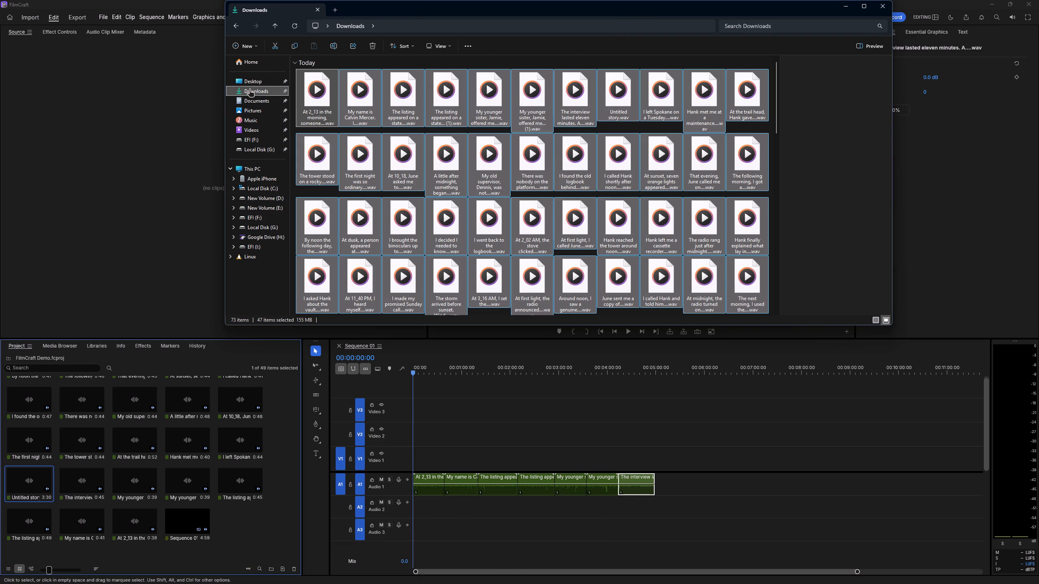
double_click(364, 82)
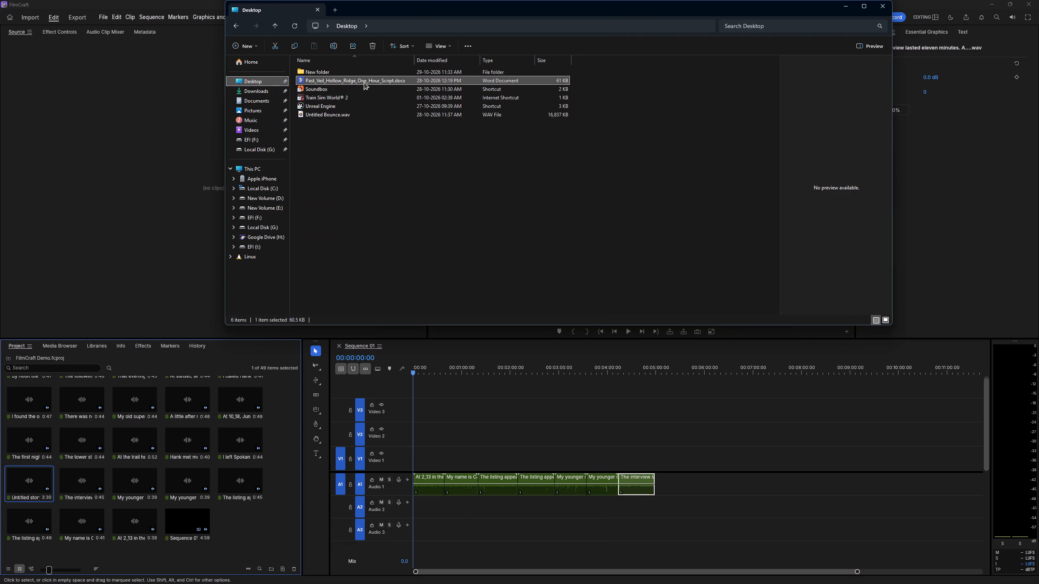
Read the script's opening narration sections, from The Call at 2:13 to My Sister's Couch, to check the clip order.
scroll(303, 273, down, 13)
scroll(326, 326, up, 2)
scroll(326, 327, down, 20)
scroll(326, 327, down, 7)
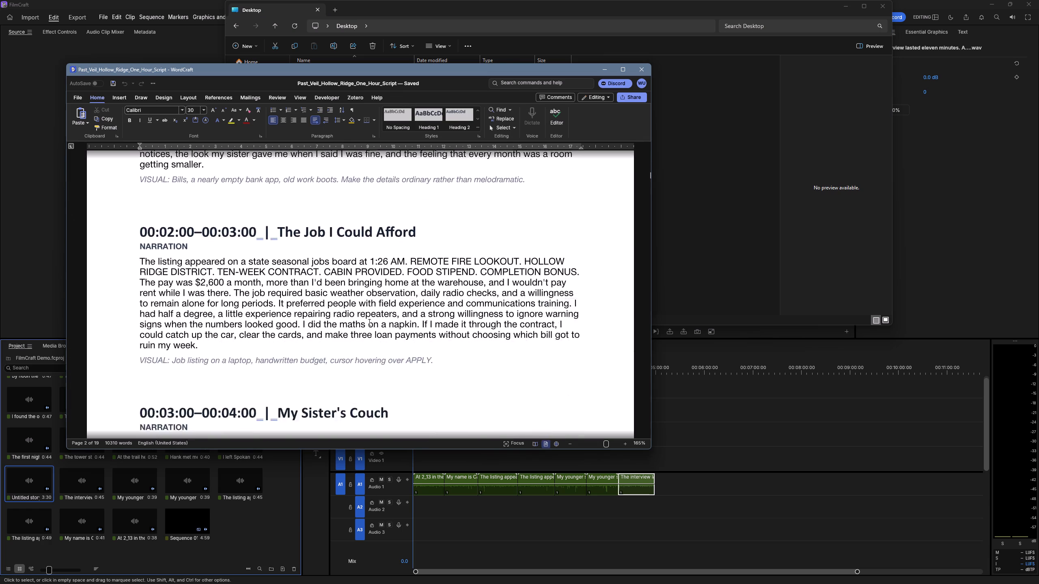
scroll(370, 322, down, 4)
scroll(335, 305, up, 1)
scroll(254, 292, up, 2)
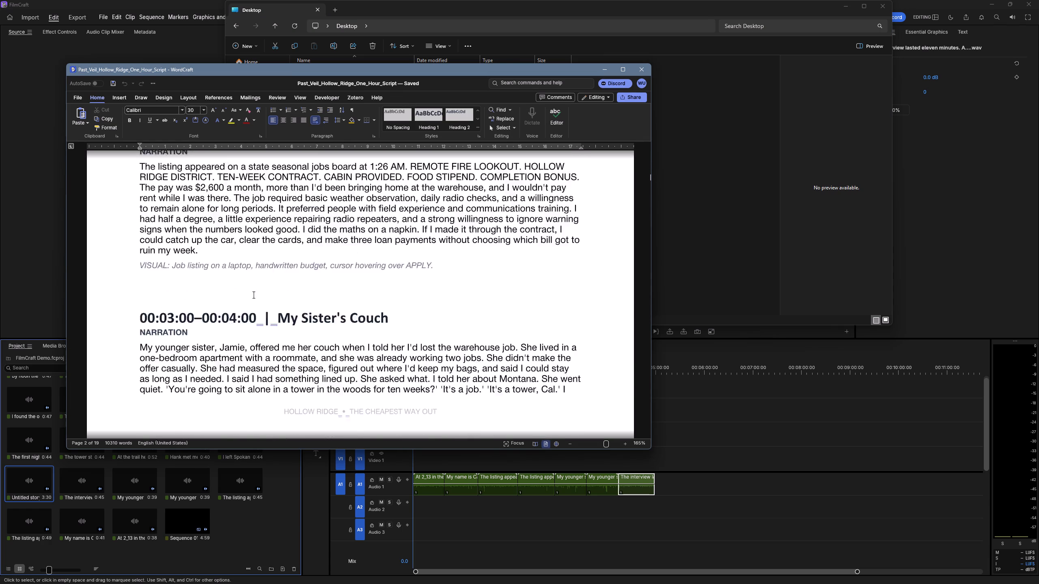
scroll(253, 296, up, 17)
scroll(260, 306, down, 4)
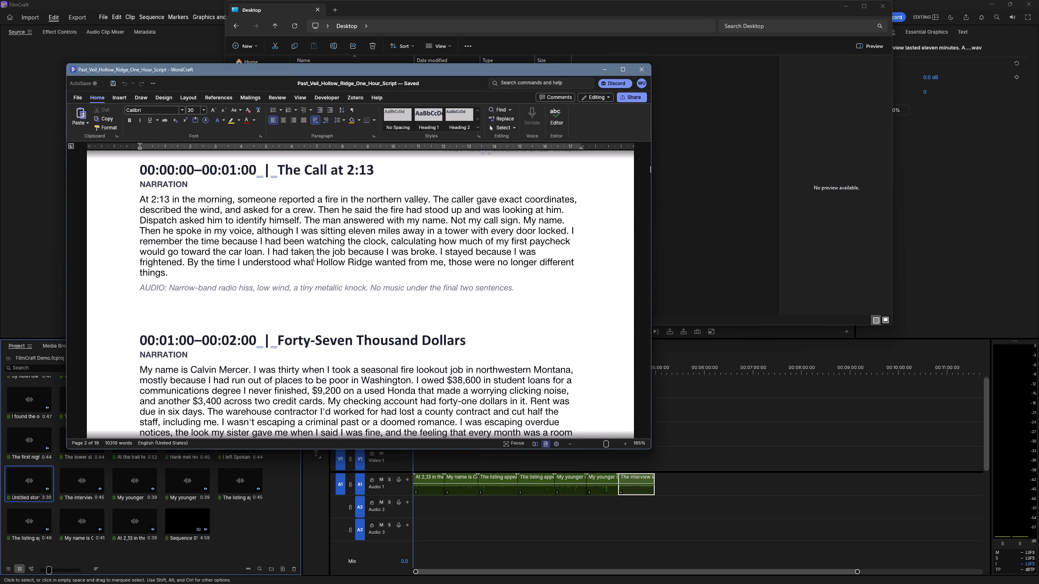
scroll(314, 264, down, 9)
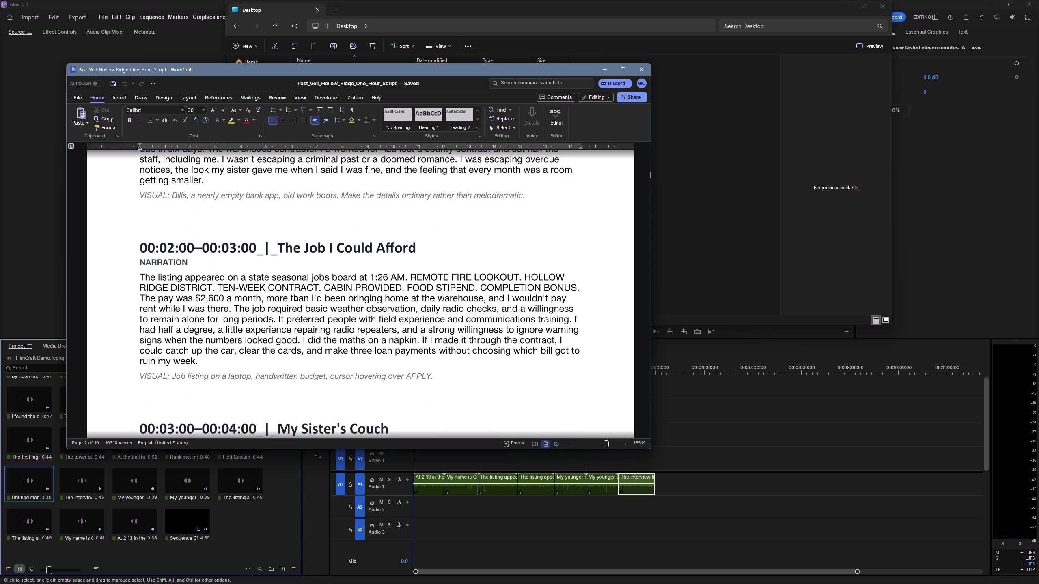
scroll(296, 305, up, 10)
scroll(308, 291, down, 7)
scroll(341, 273, up, 1)
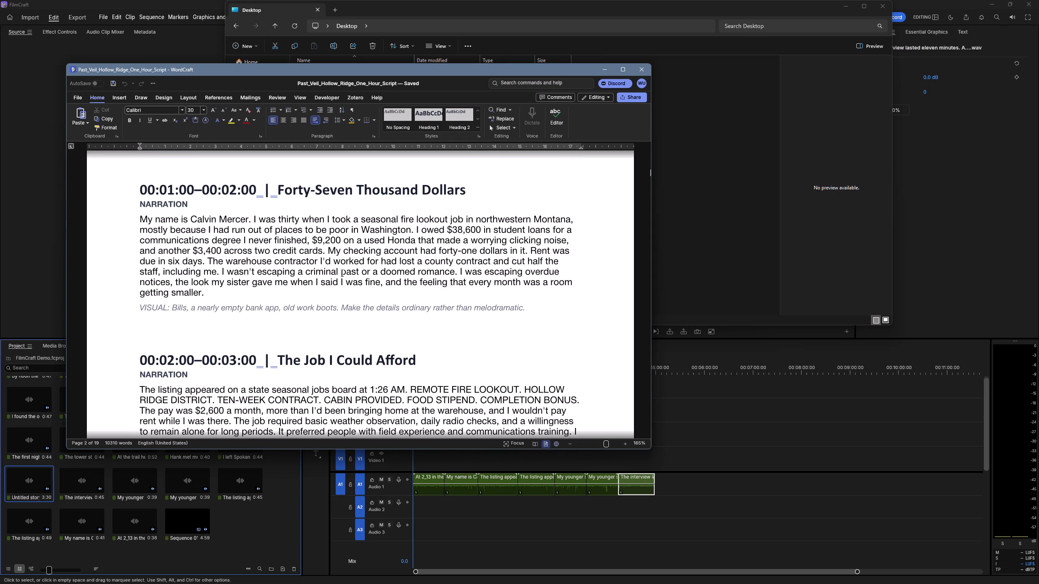
scroll(345, 272, down, 6)
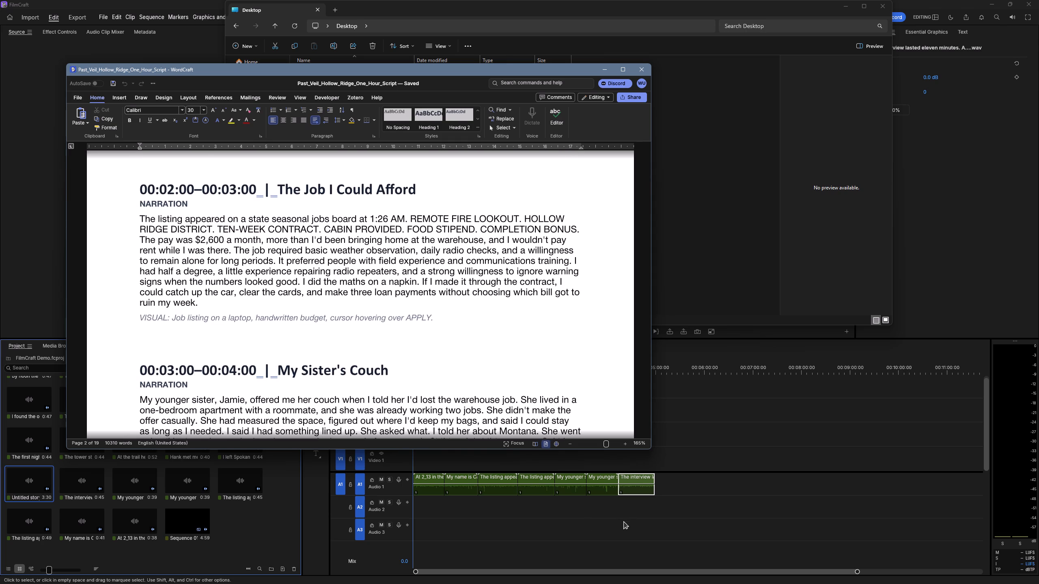
In the video editor, delete the second "The listing appeared" clip and the first "My younger sister" clip from Audio 1.
click(543, 488)
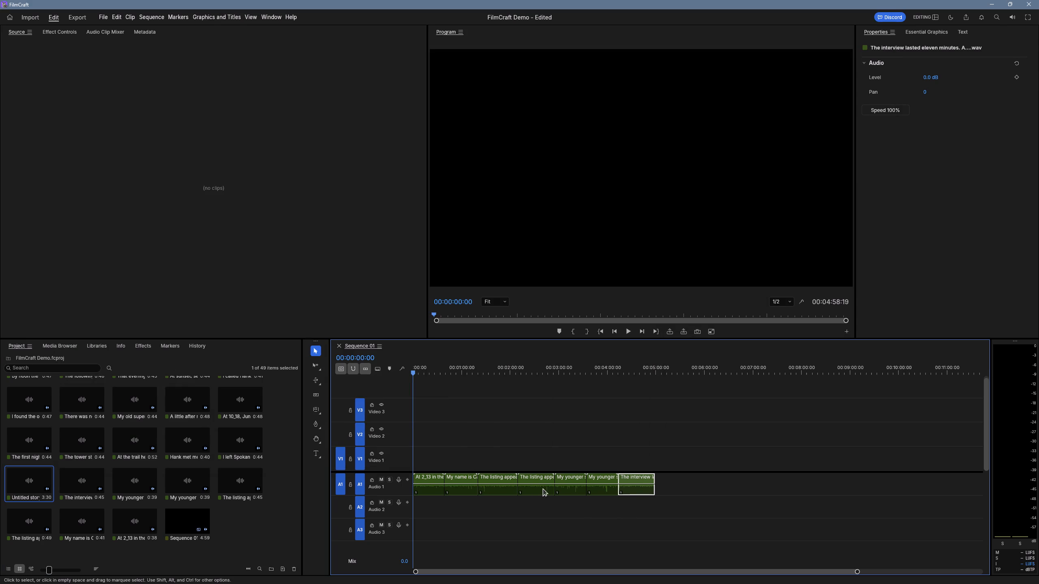
key(Delete)
key(alt+Tab)
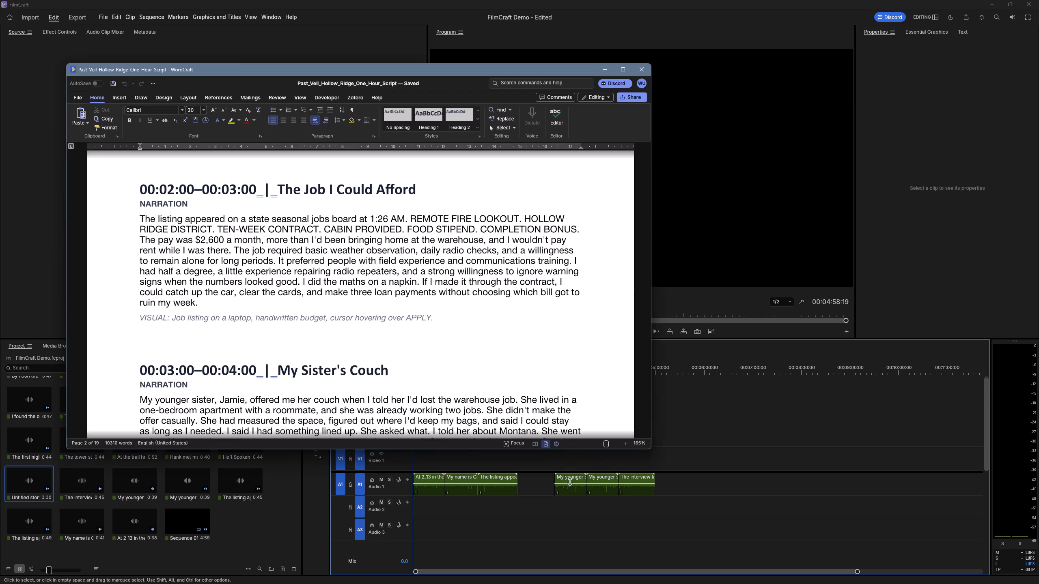
click(566, 485)
key(Delete)
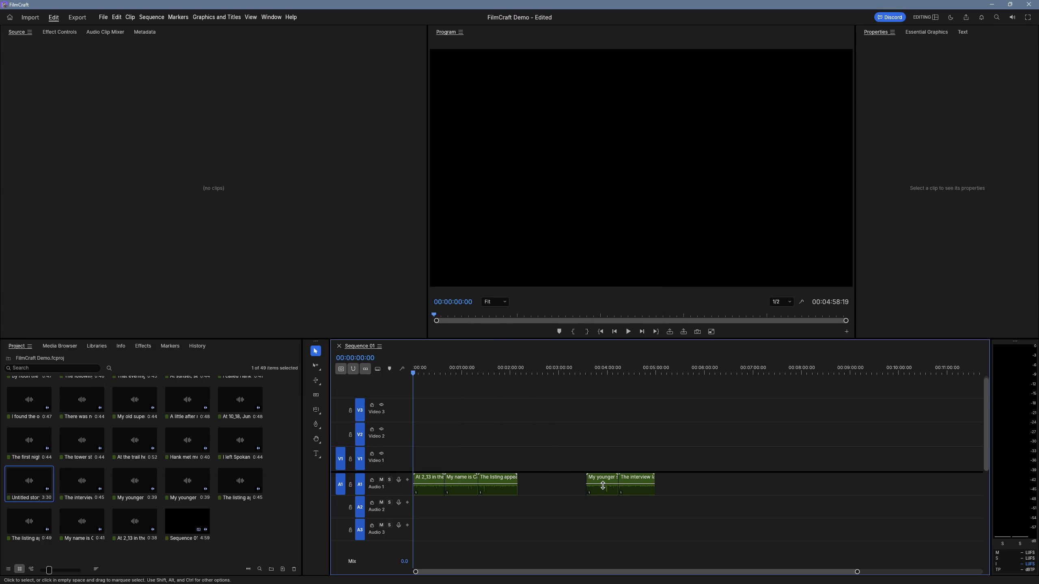
Check the script up to The Interview and move the remaining "My younger sister" and "The interview" clips together against the "The listing appeared" clip.
key(alt+Tab)
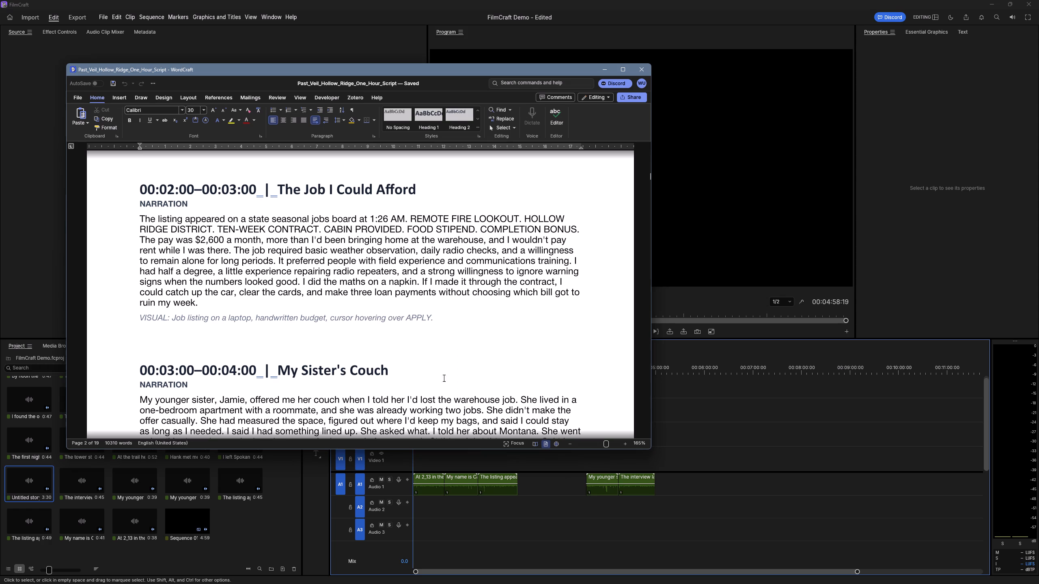
drag(667, 513, 594, 461)
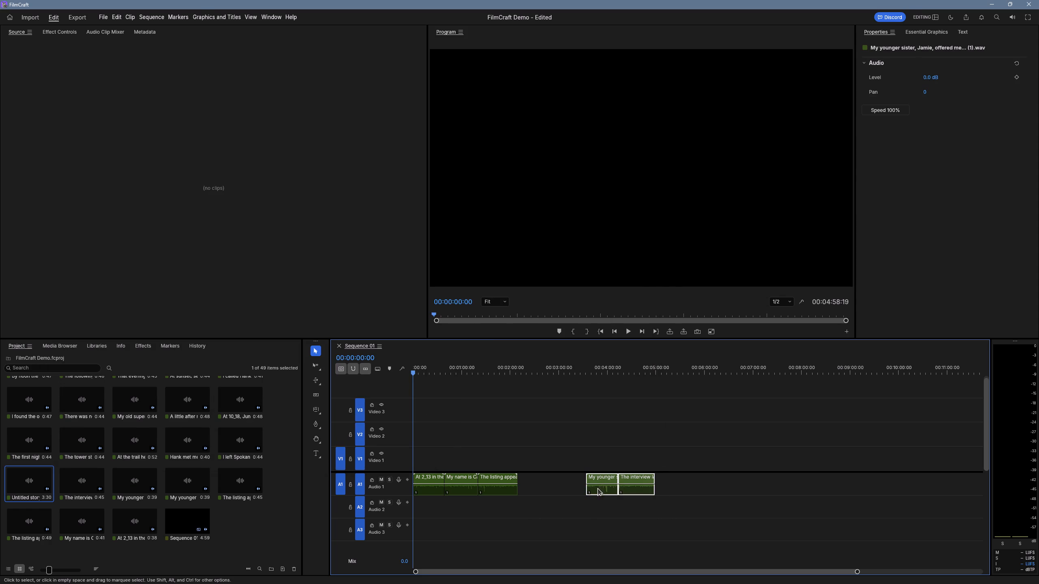
key(alt+Tab)
scroll(334, 337, up, 11)
scroll(341, 341, down, 1)
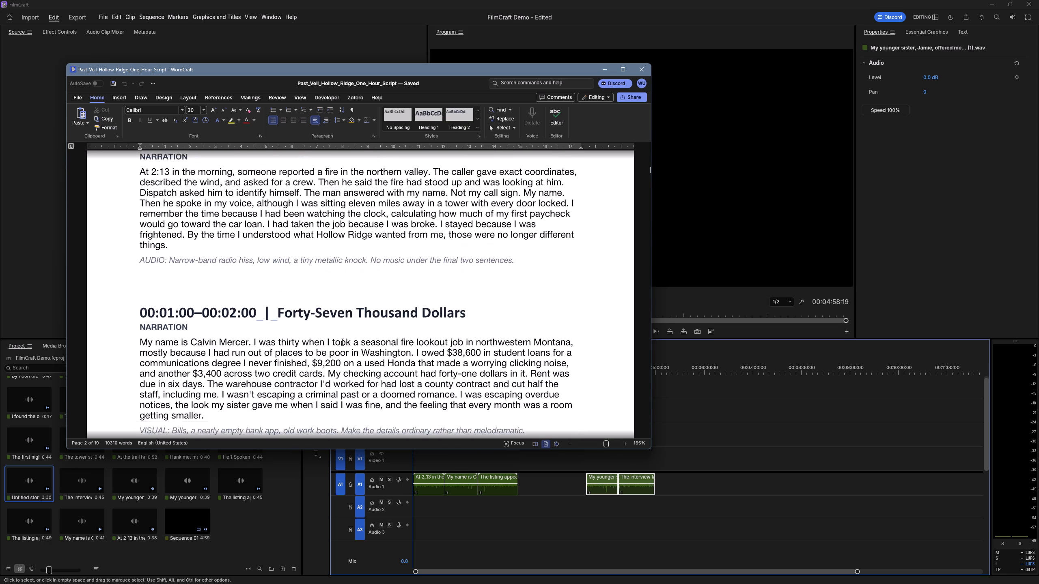
scroll(342, 342, up, 3)
scroll(345, 324, down, 8)
scroll(343, 288, down, 4)
scroll(337, 289, up, 1)
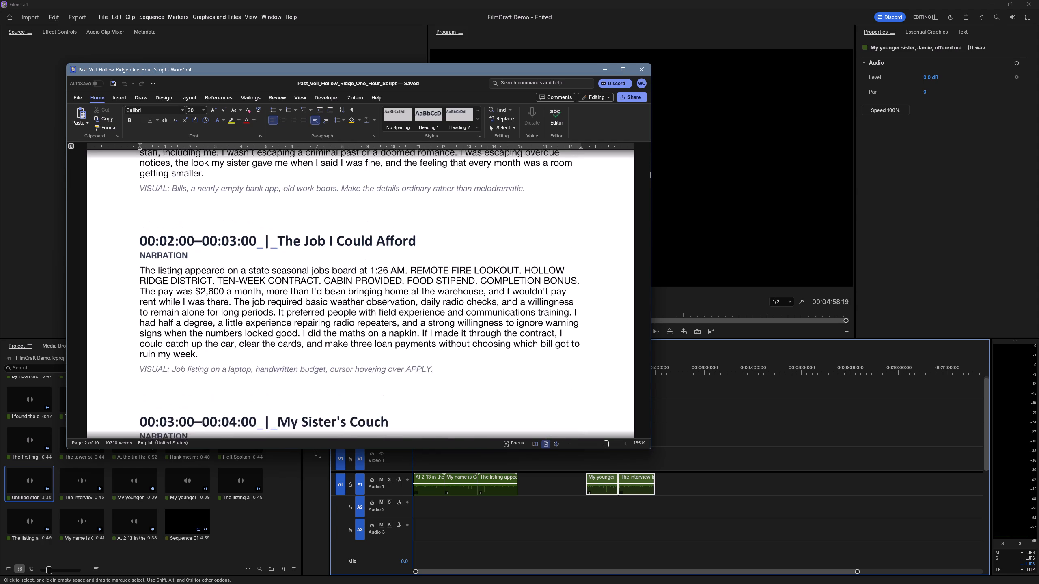
scroll(325, 282, down, 1)
scroll(279, 278, down, 1)
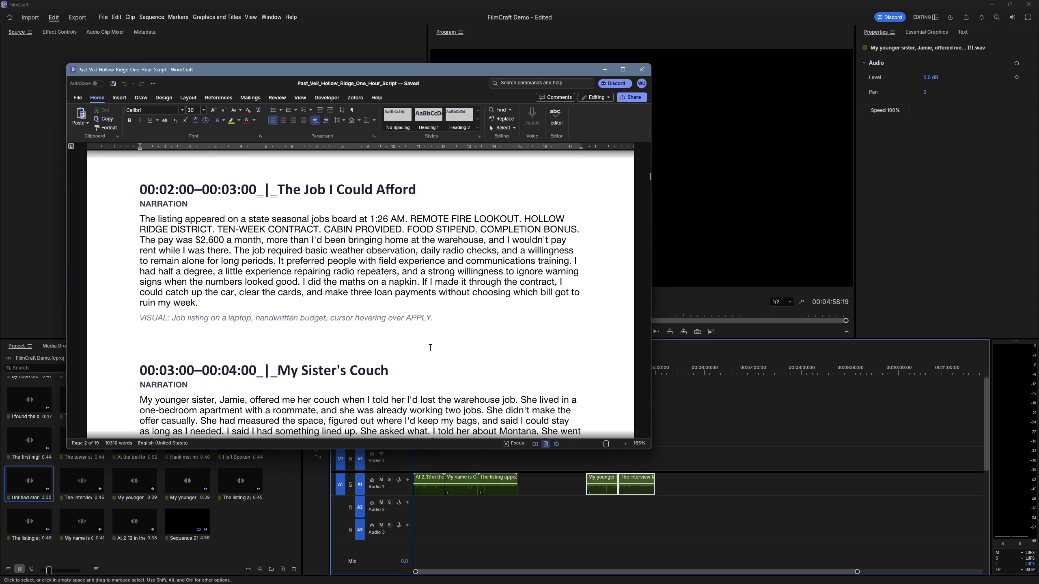
scroll(343, 352, down, 3)
scroll(295, 341, down, 2)
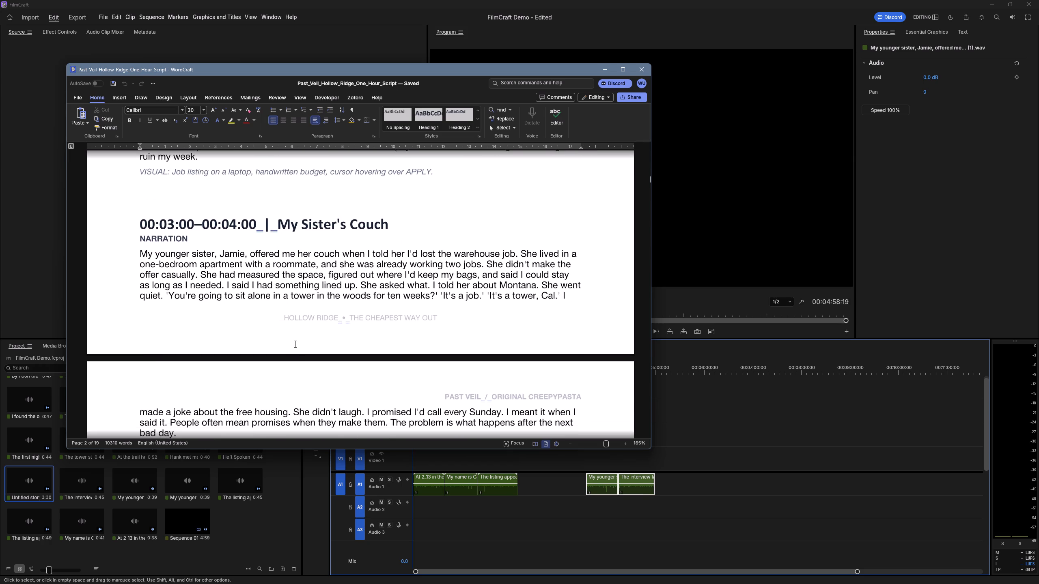
scroll(294, 346, down, 5)
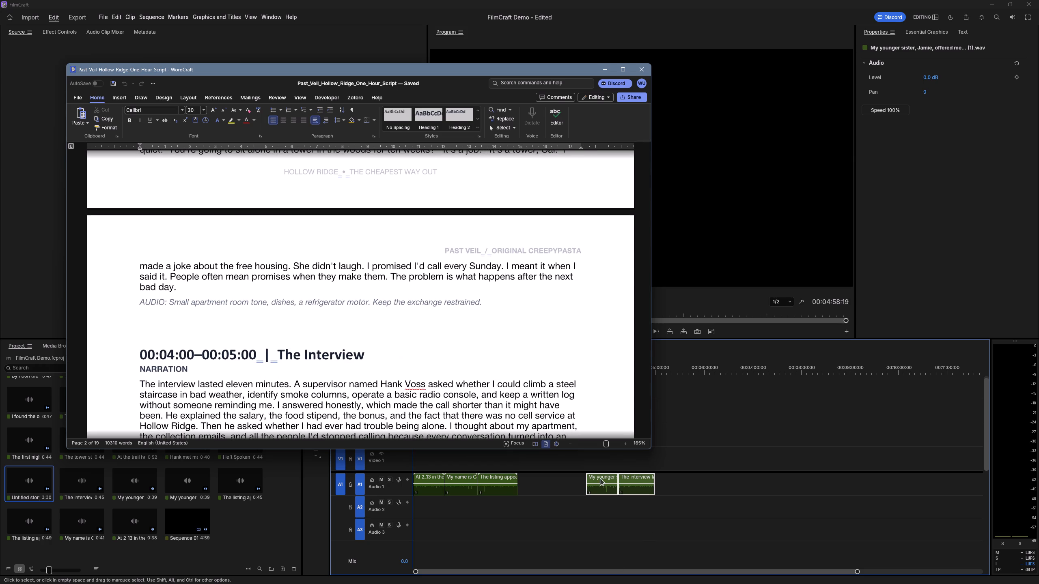
drag(600, 478, 530, 468)
Check the script at The Interview, then in the video editor append the "I left Spokane" and "Hank met me" clips to Audio 1.
key(alt+Tab)
scroll(397, 331, down, 3)
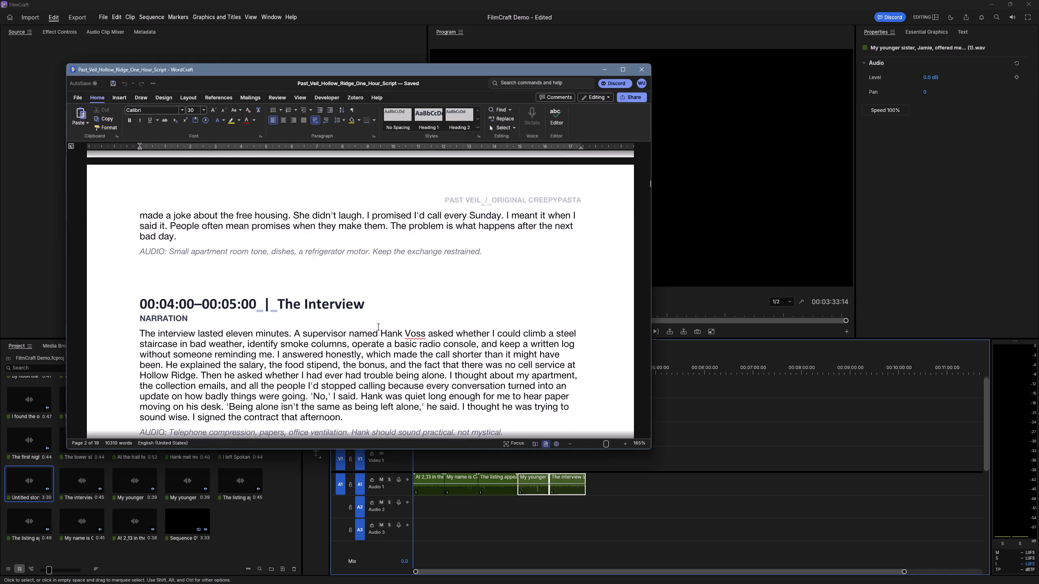
scroll(371, 324, down, 7)
click(282, 491)
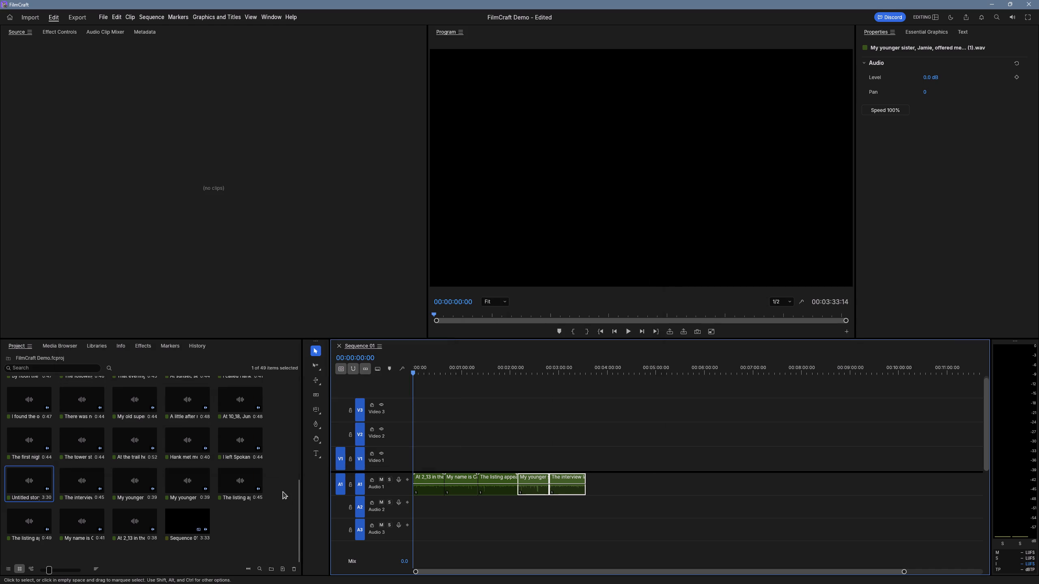
drag(239, 436, 271, 436)
click(241, 443)
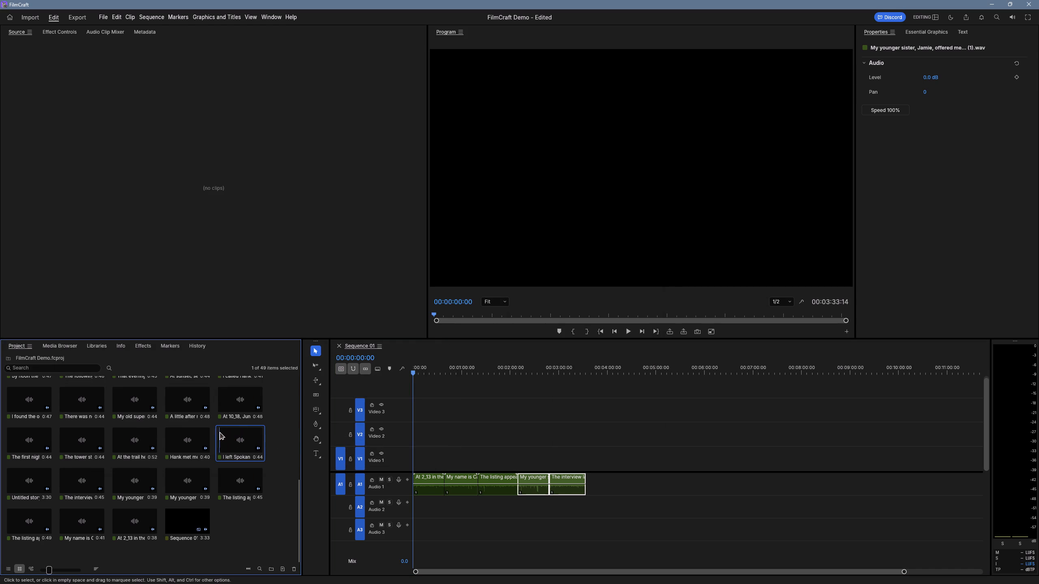
drag(245, 443, 589, 483)
click(187, 451)
drag(179, 445, 448, 443)
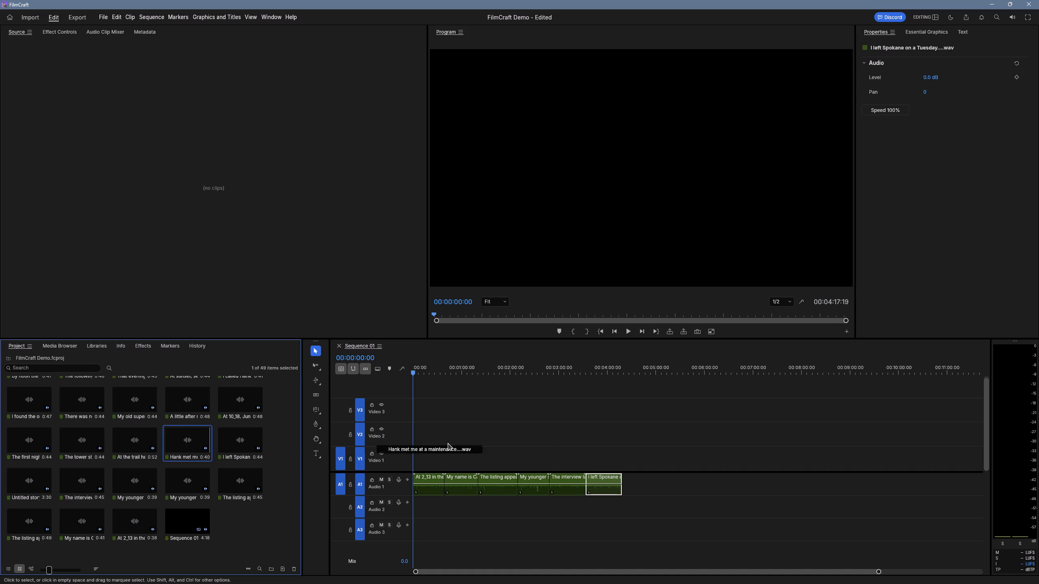
drag(448, 443, 625, 479)
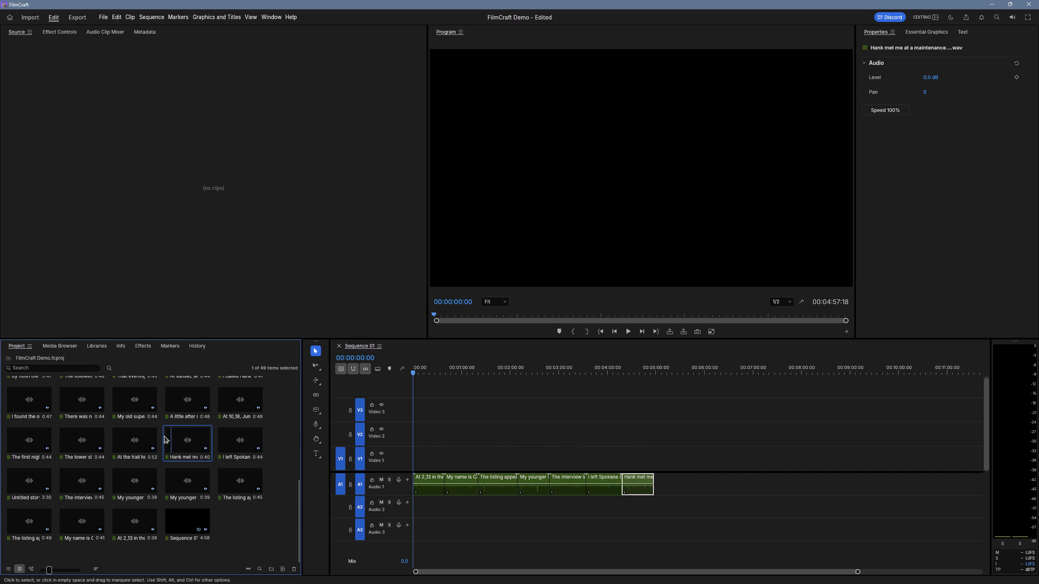
Append the "At the trail head", "The tower stood" and "The first night" clips in that order after "Hank met me" on Audio 1.
click(137, 446)
drag(130, 443, 664, 484)
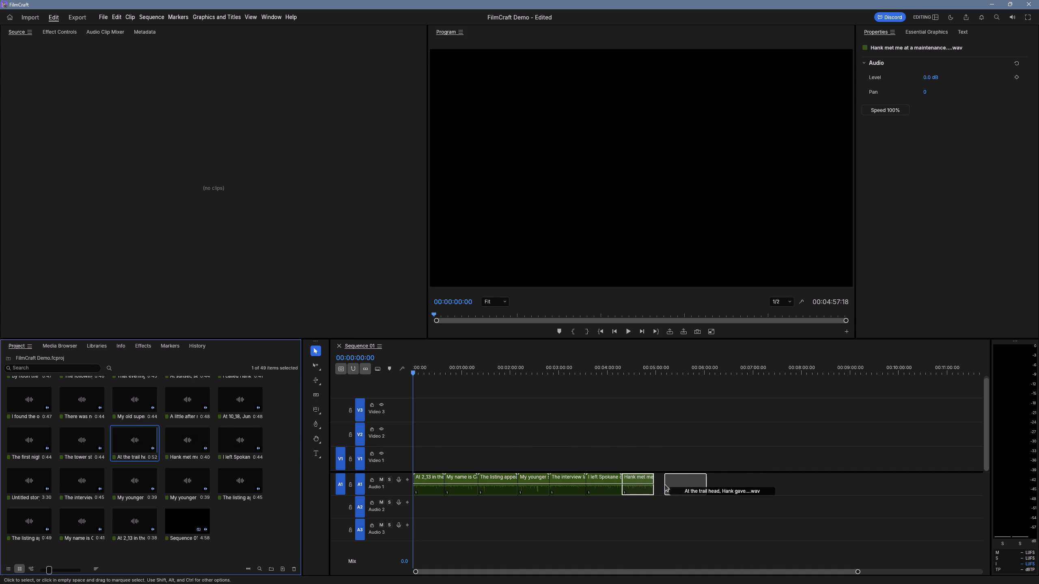
drag(664, 484, 656, 484)
click(97, 440)
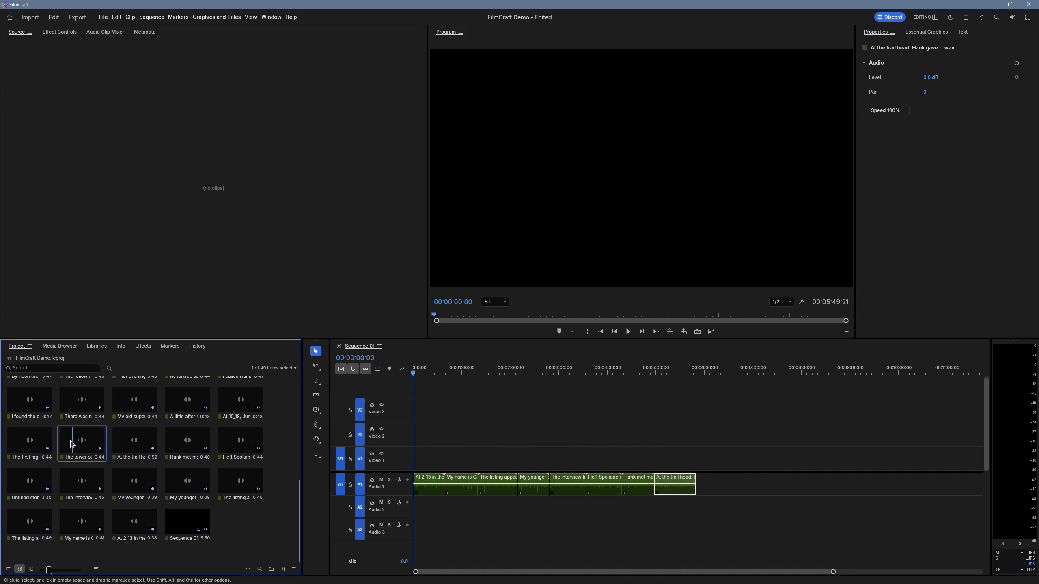
drag(69, 438, 699, 479)
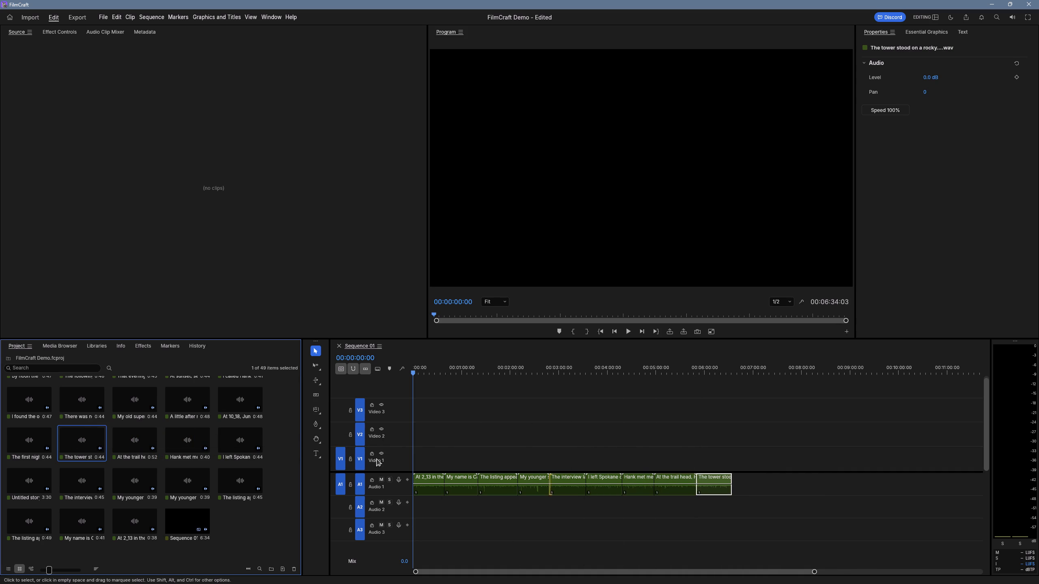
click(30, 449)
drag(23, 444, 753, 472)
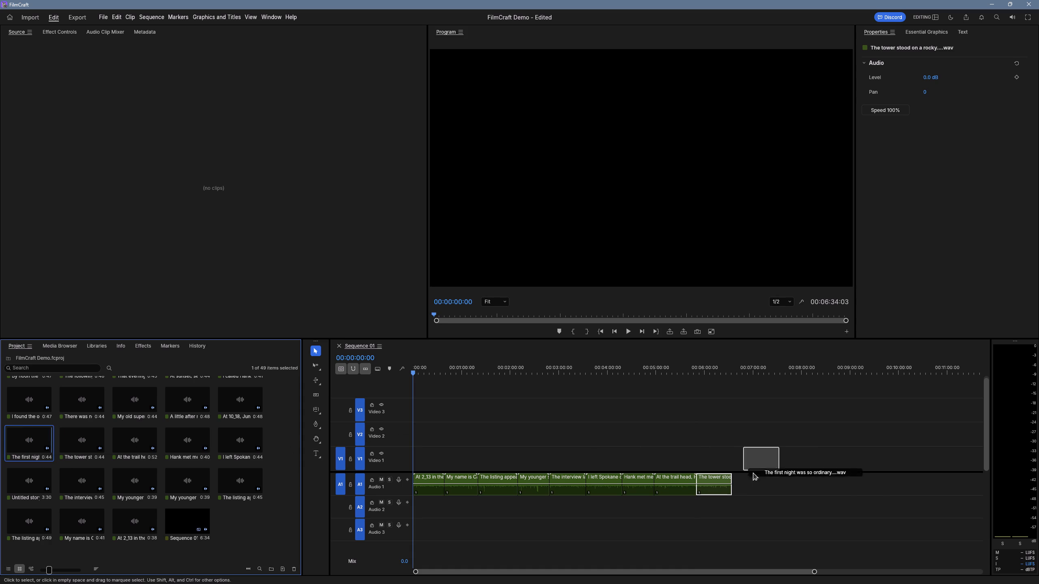
drag(753, 472, 734, 485)
Append the "At 10_18, June asked me to" clip directly after "The first night" on Audio 1.
scroll(163, 457, up, 3)
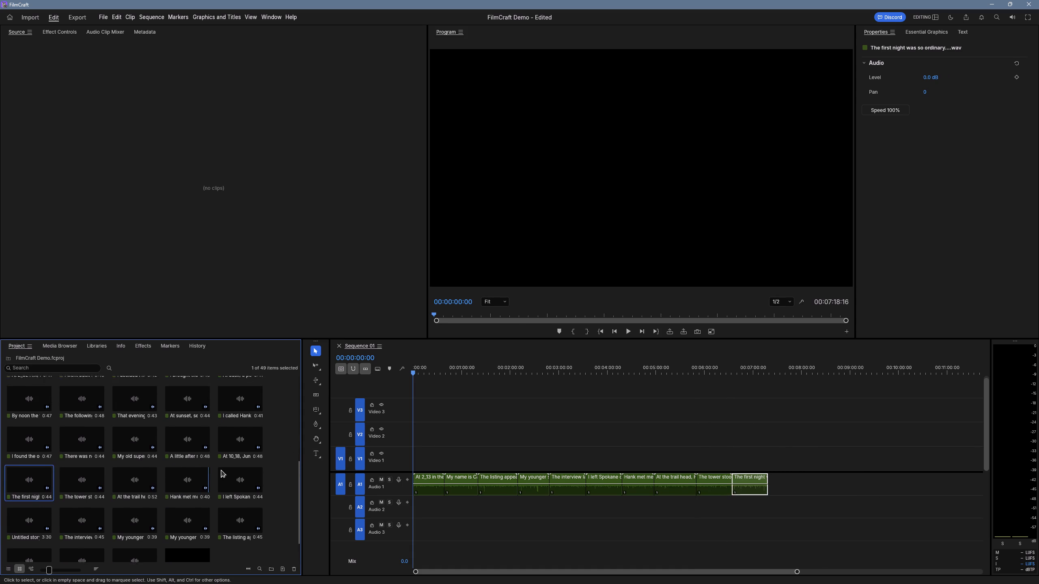
scroll(221, 470, up, 1)
click(239, 466)
drag(235, 466, 554, 445)
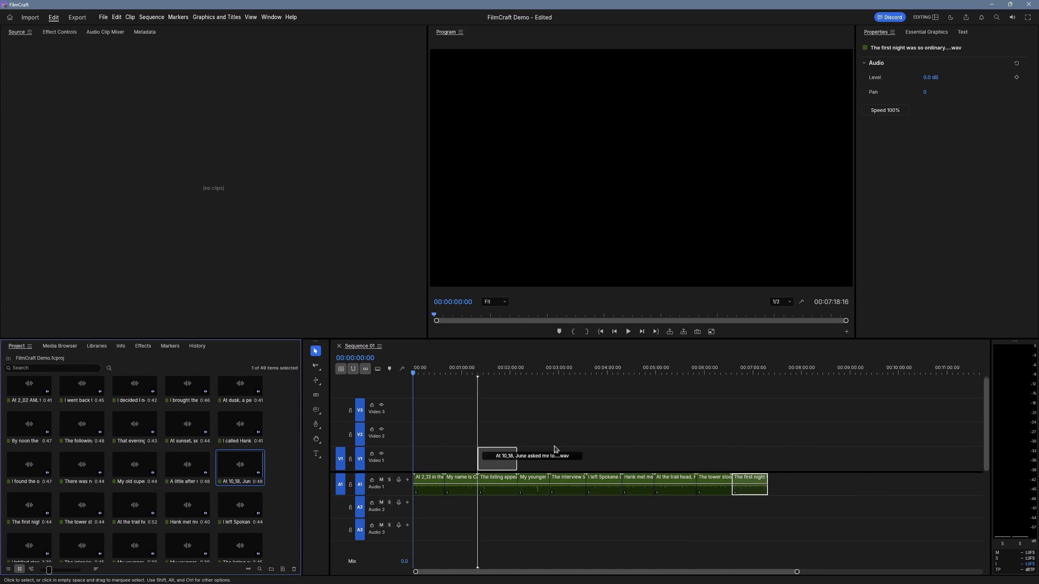
drag(554, 445, 771, 480)
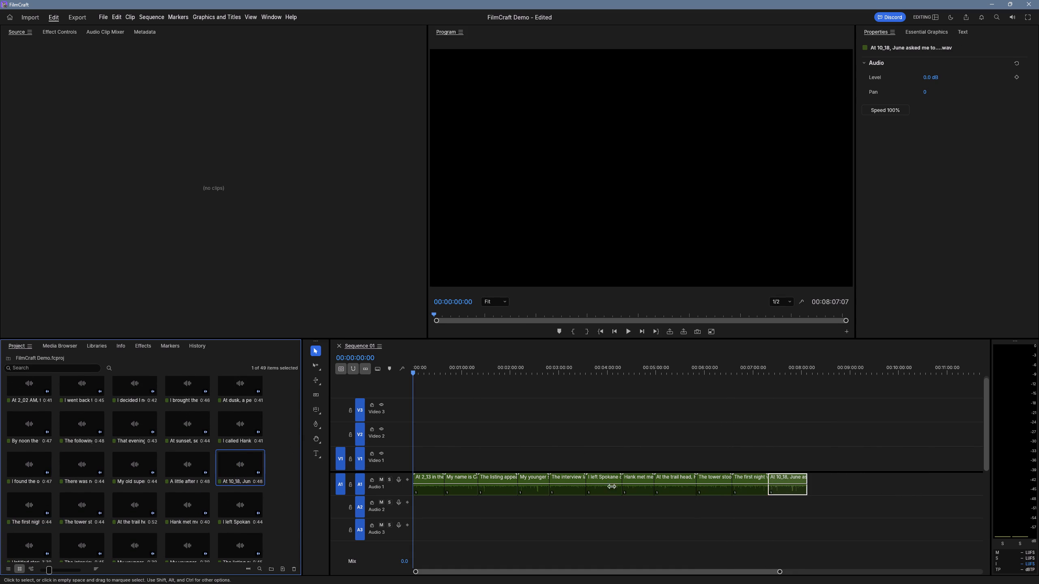
Check the script around Leaving Spokane, then delete the 3:30 Untitled story clip from the video editor's project bin.
scroll(188, 455, down, 4)
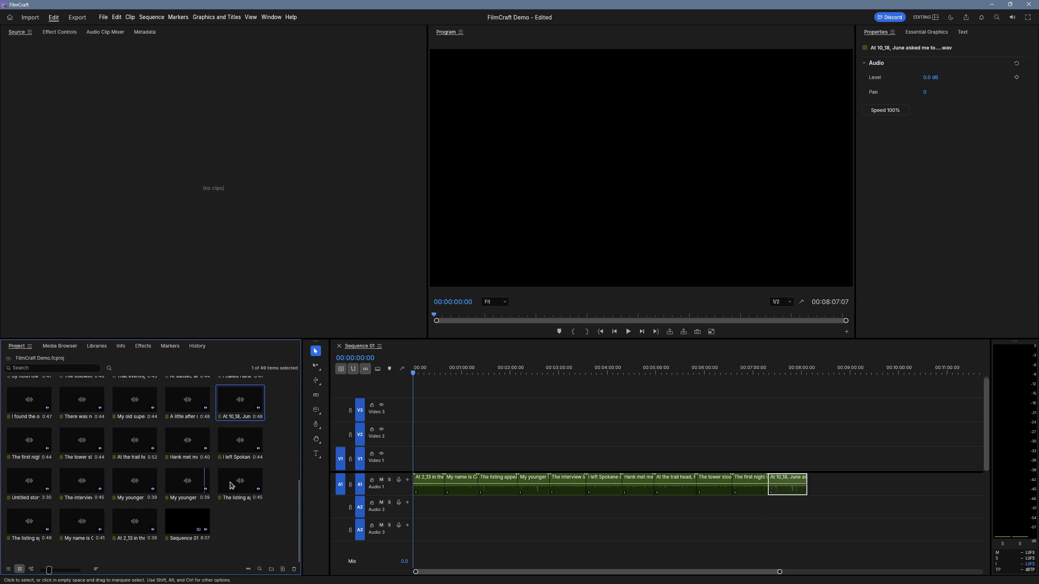
key(alt+Tab)
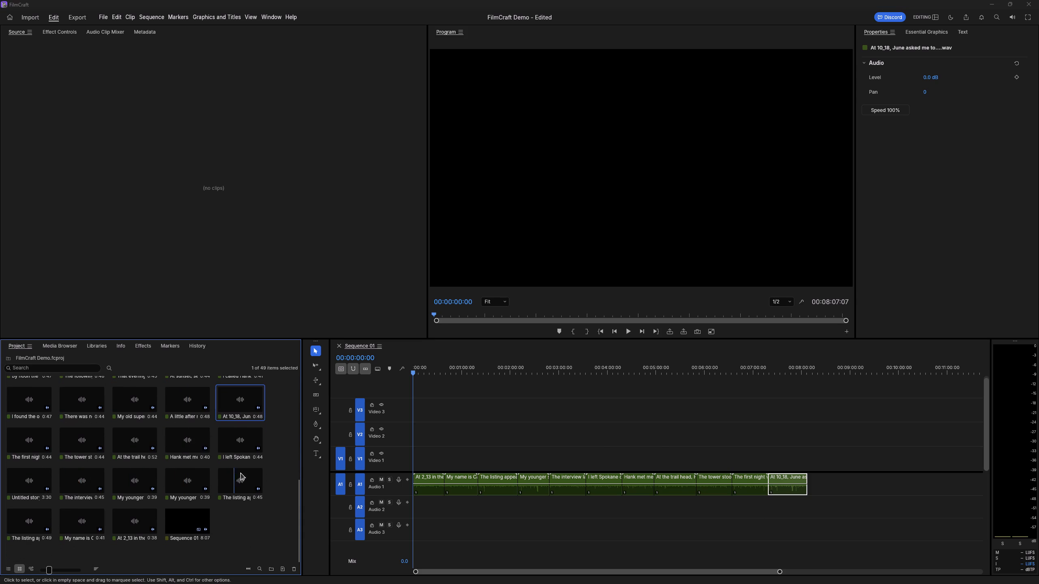
scroll(308, 356, down, 2)
scroll(253, 307, up, 6)
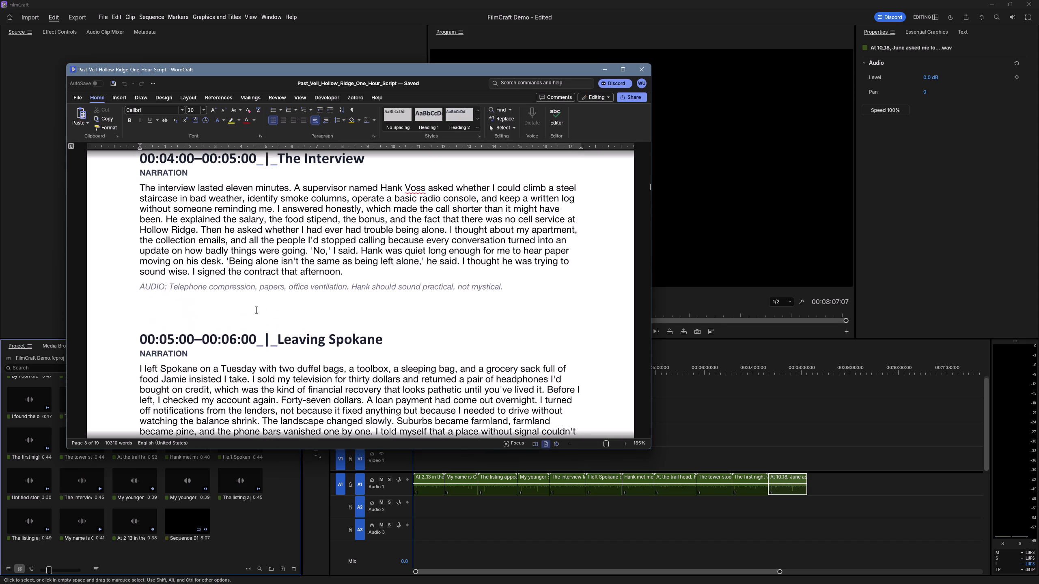
scroll(262, 316, down, 6)
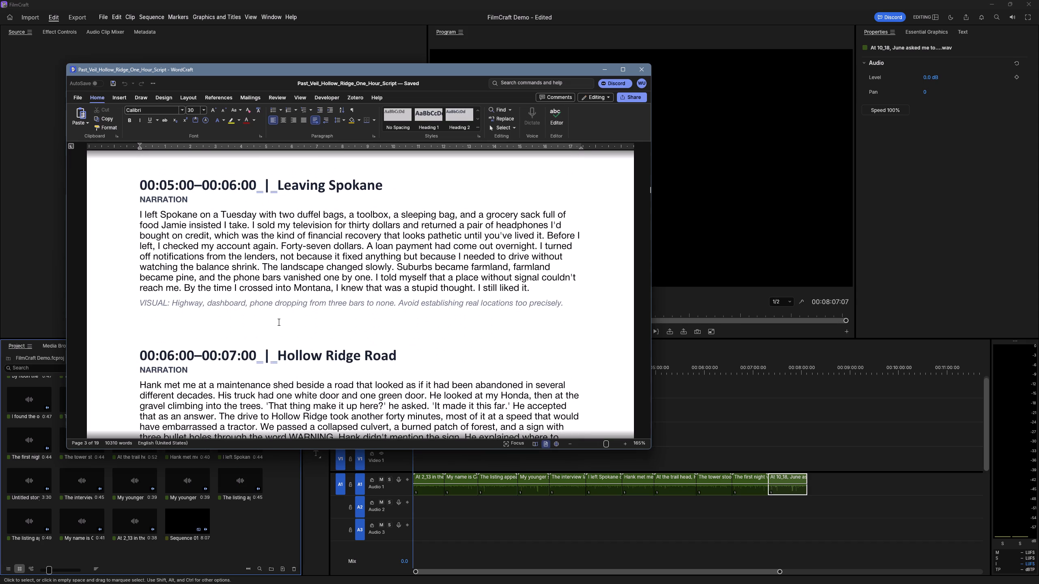
key(alt+Tab)
click(30, 483)
key(Delete)
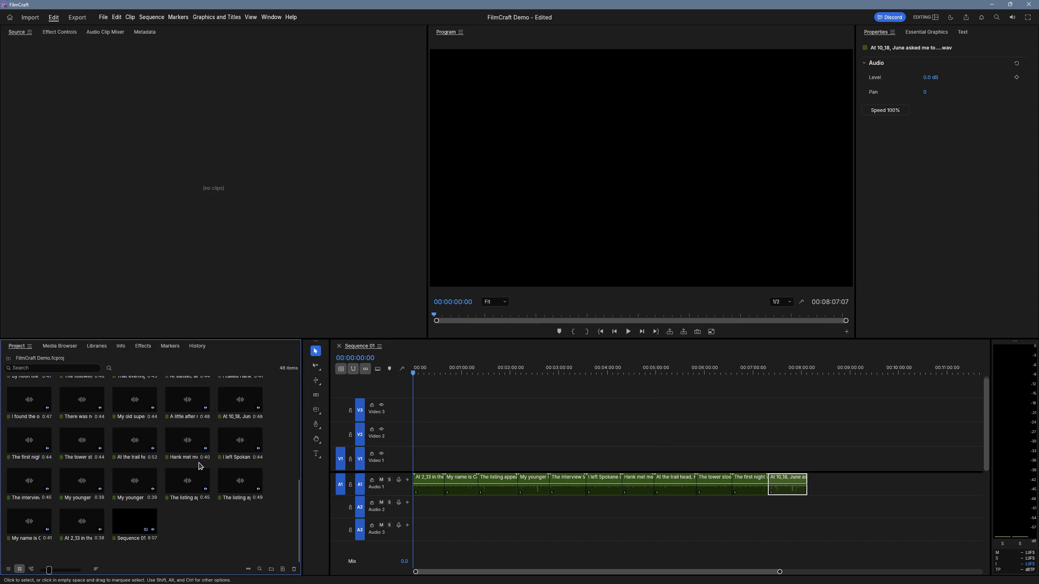
Read the script from Hollow Ridge Road to The Sixty-Fifth Step to check the order of the narration clips.
scroll(228, 445, up, 1)
key(alt+Tab)
scroll(220, 348, down, 3)
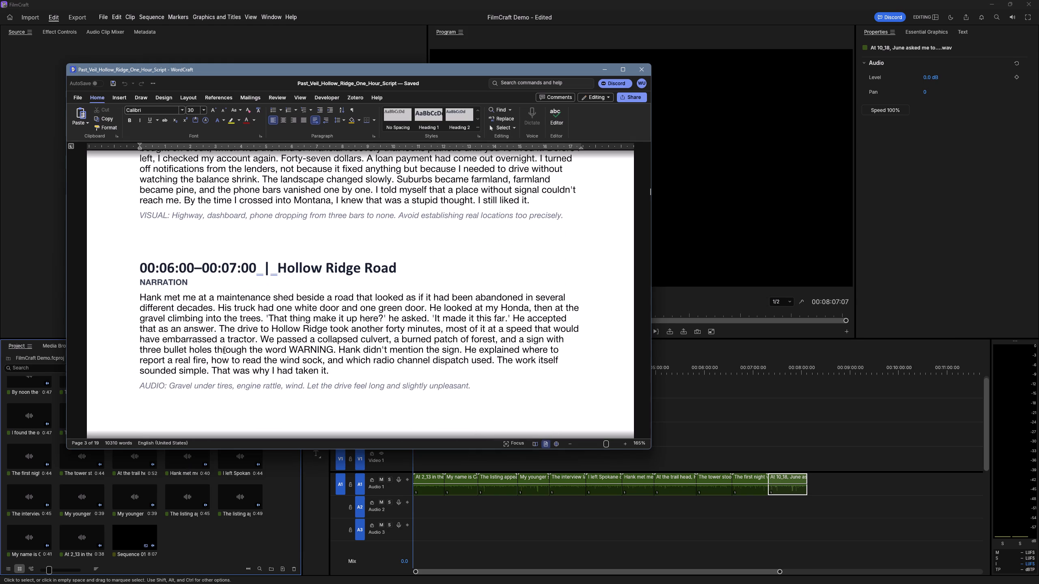
scroll(224, 350, down, 8)
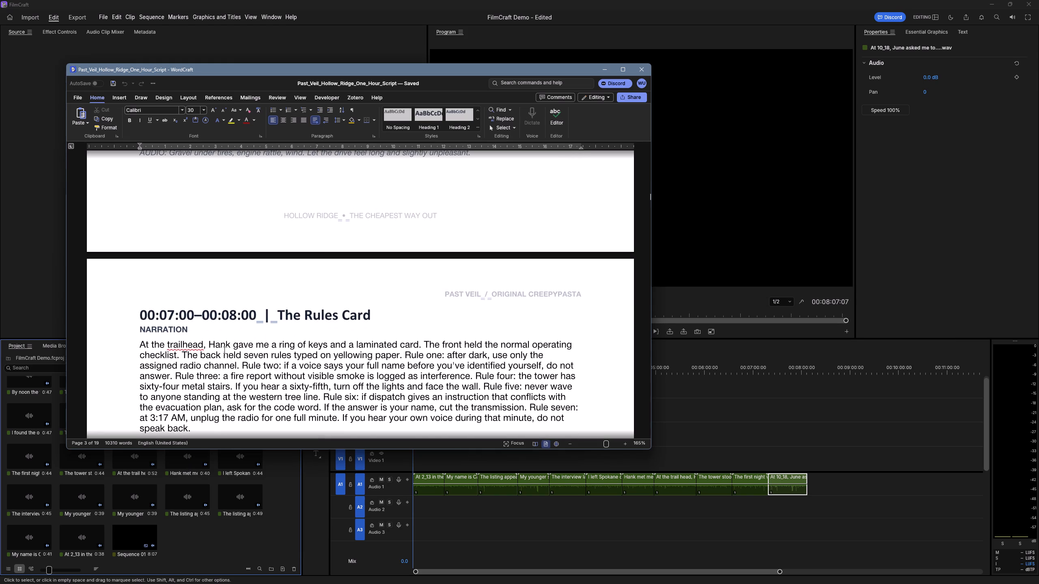
scroll(225, 349, down, 10)
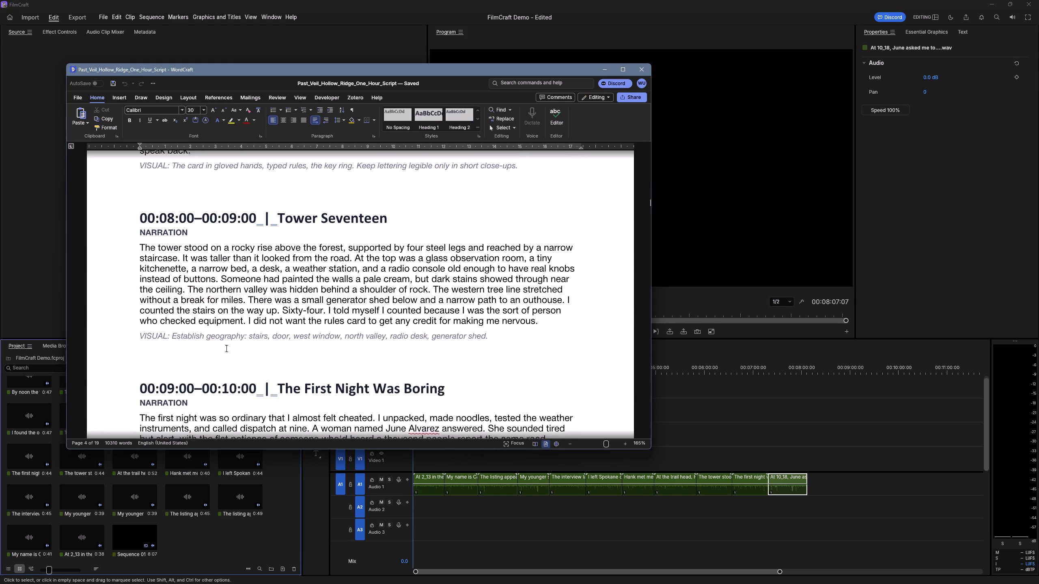
scroll(226, 348, down, 14)
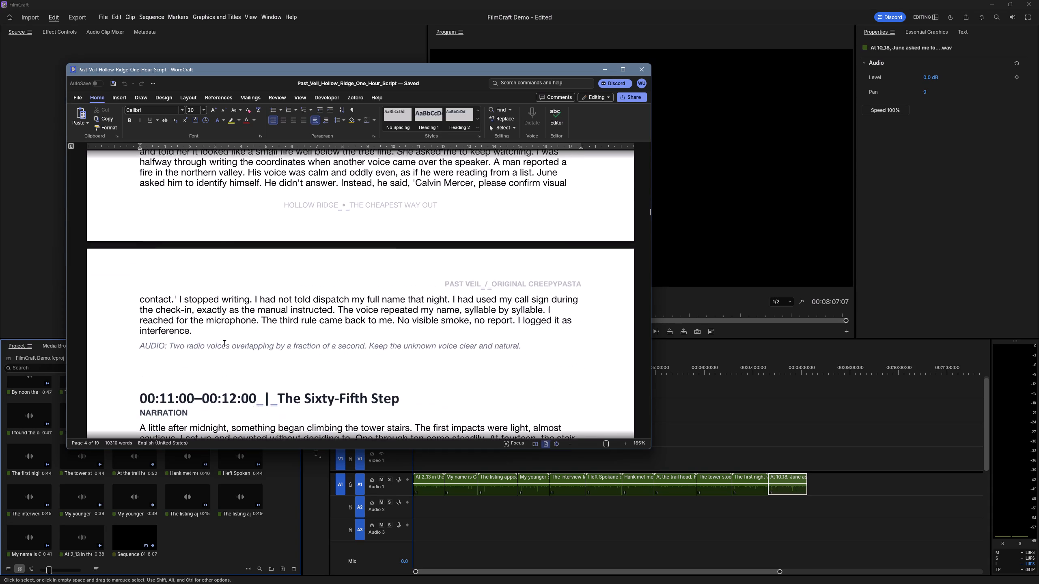
scroll(224, 344, down, 7)
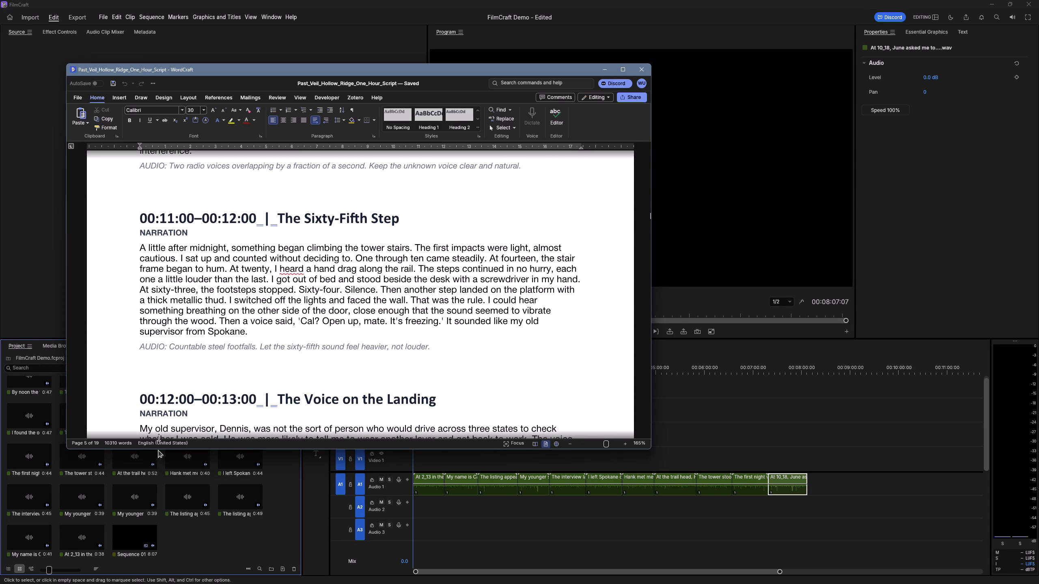
In the video editor, append the "A little after midnight" clip directly after "At 10_18, June asked me to" on Audio 1.
click(31, 464)
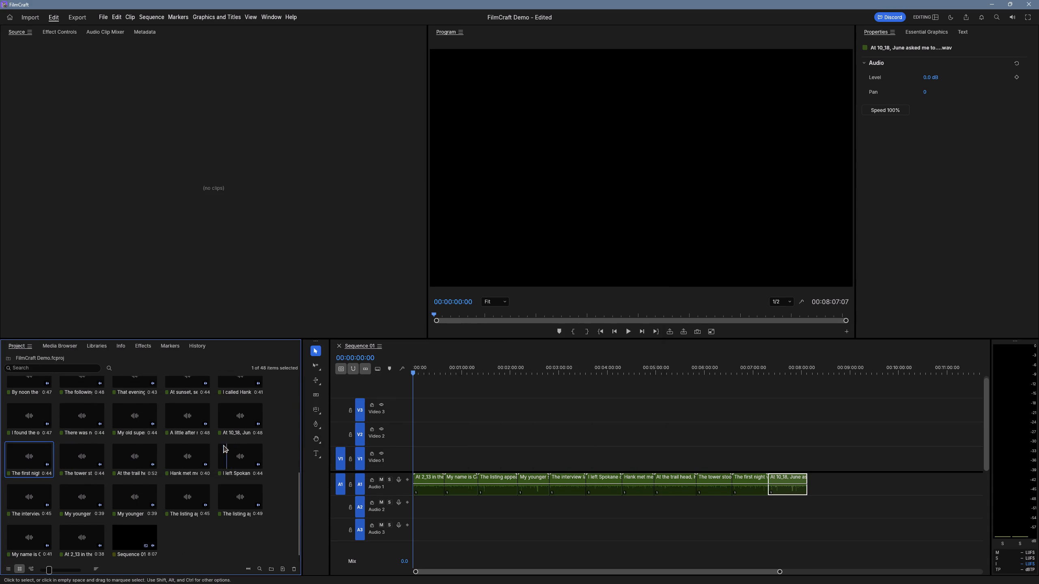
scroll(221, 444, up, 1)
click(194, 434)
drag(179, 430, 412, 428)
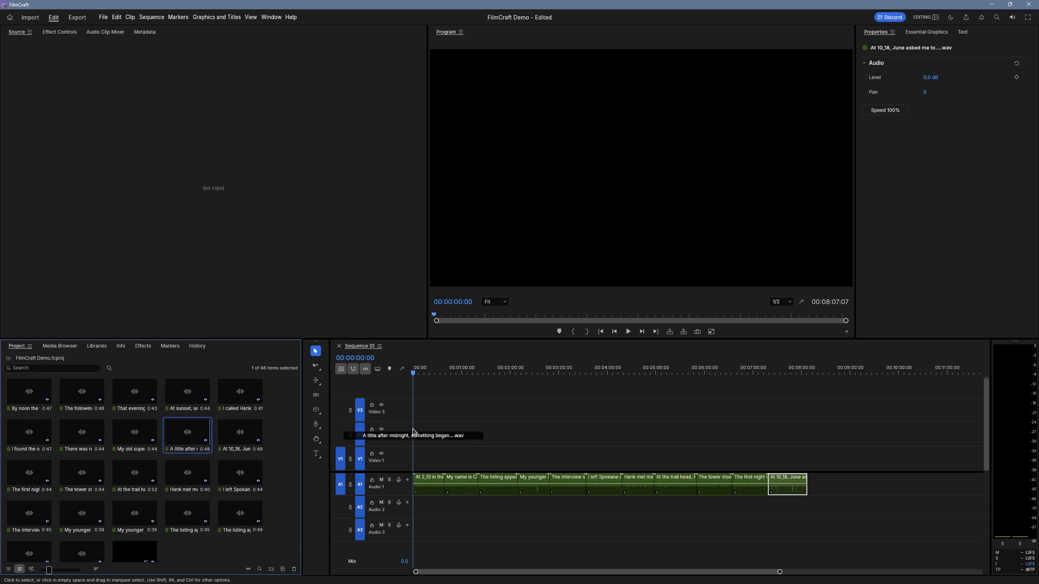
drag(412, 428, 811, 483)
Append the "My old supervisor", "There was nobody on the platform" and "I found the old logbook" clips after "A little after midnight" on Audio 1.
scroll(658, 493, up, 2)
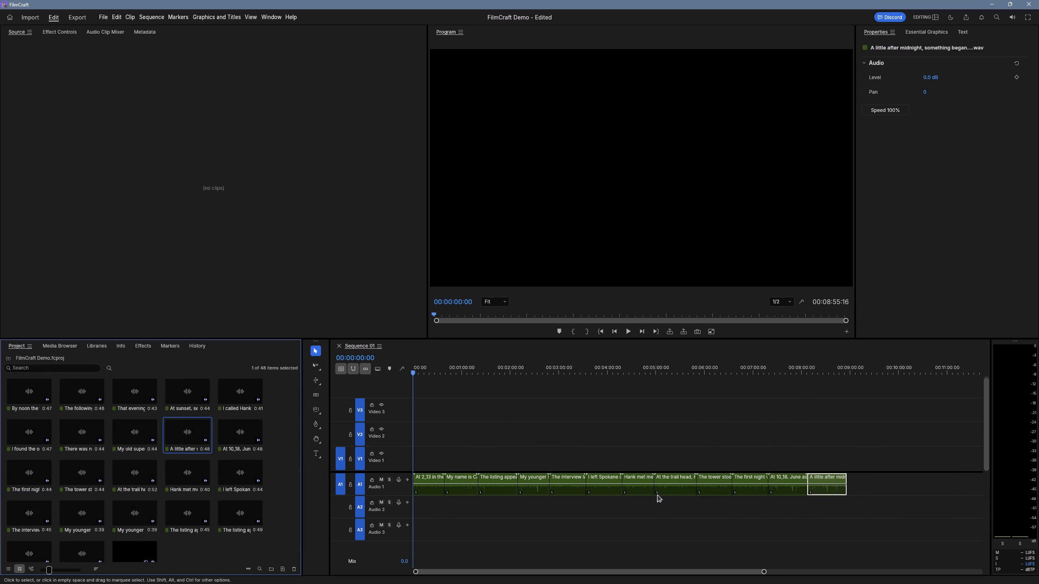
scroll(657, 494, up, 2)
click(757, 565)
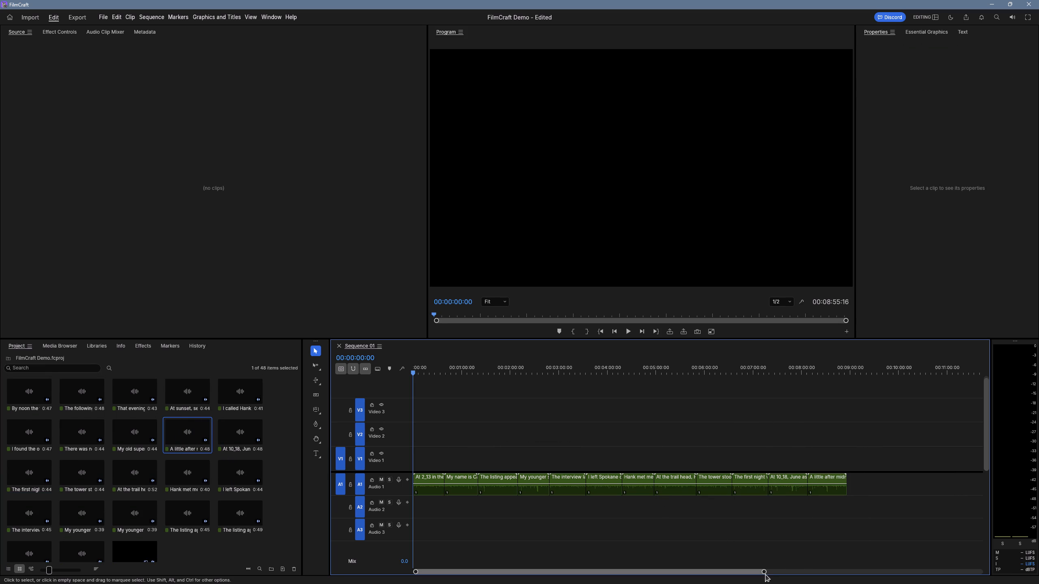
drag(765, 573, 1026, 553)
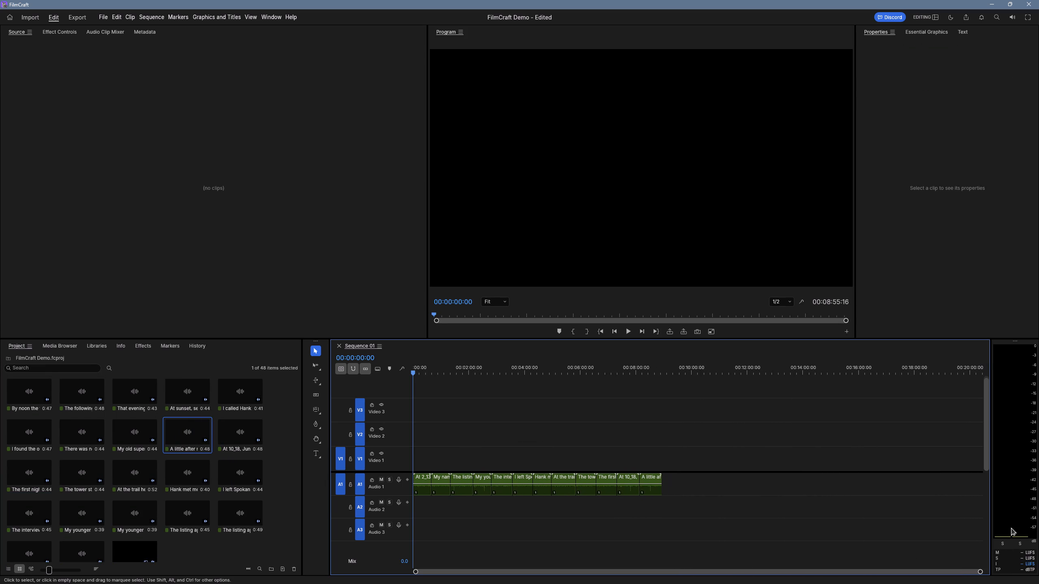
click(138, 433)
drag(137, 436, 673, 468)
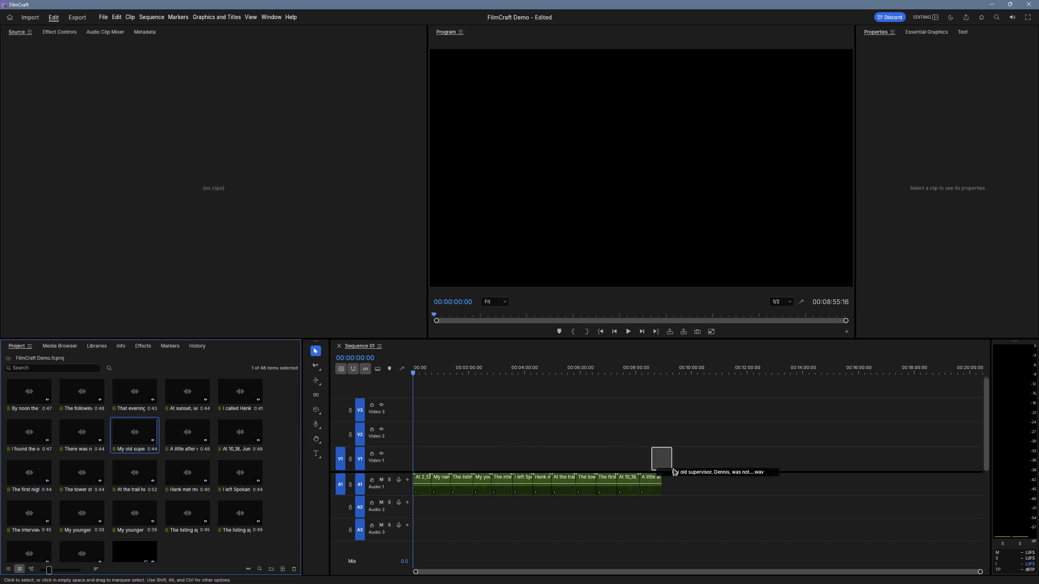
drag(673, 468, 664, 481)
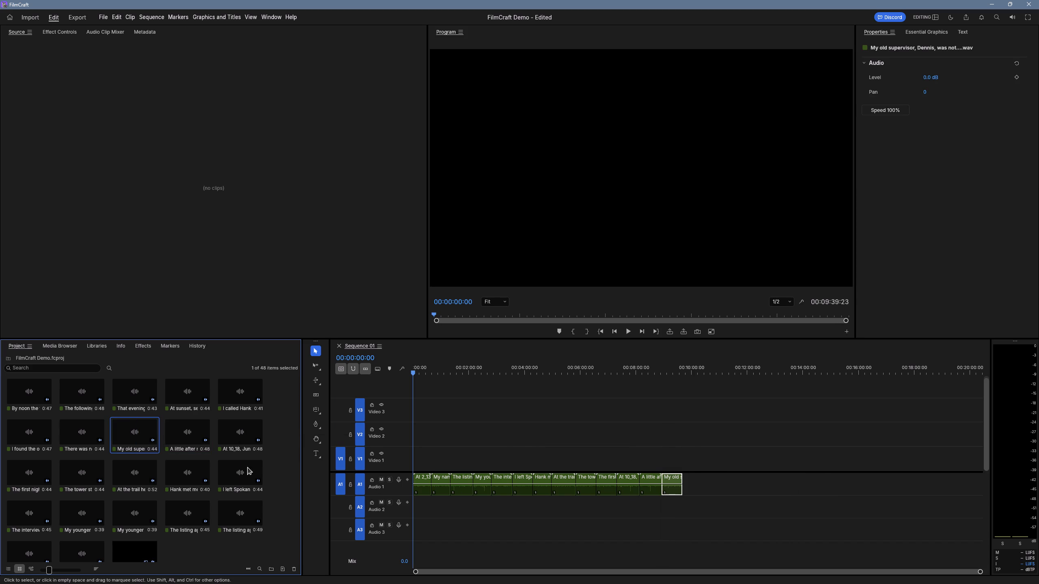
click(91, 436)
drag(82, 433, 703, 483)
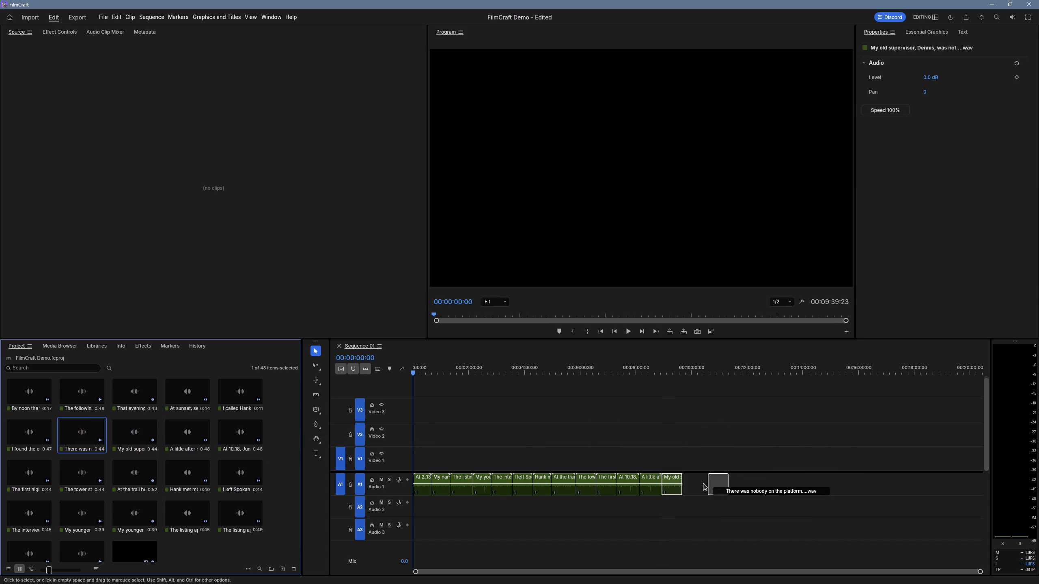
drag(703, 483, 685, 481)
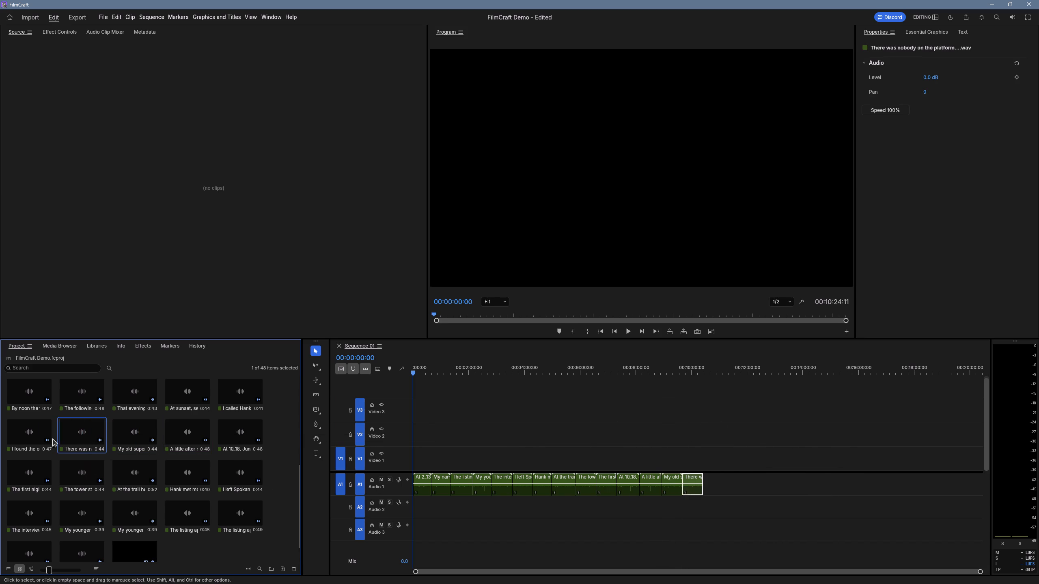
click(35, 432)
drag(26, 434, 707, 483)
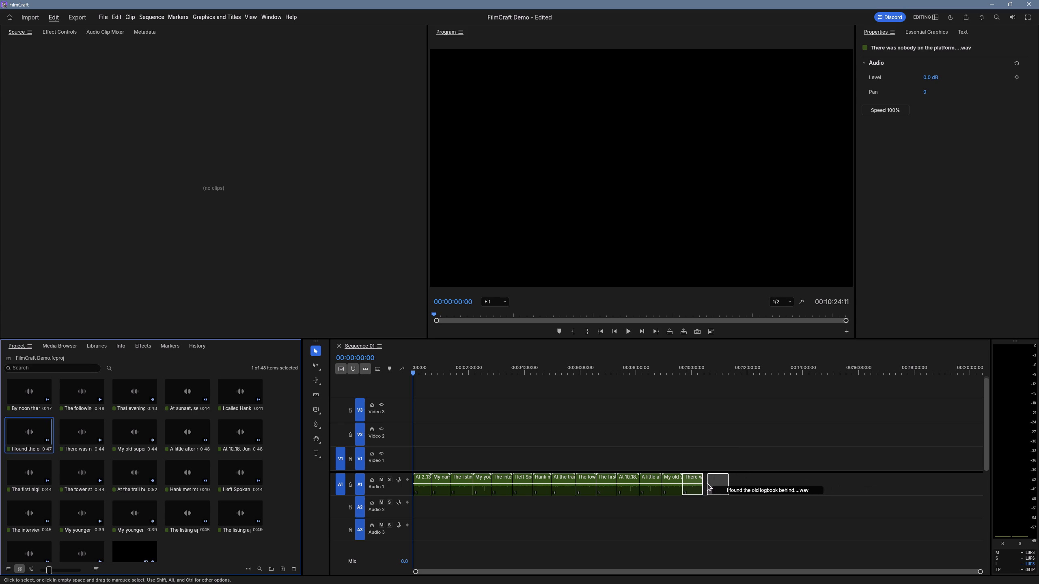
drag(707, 483, 705, 483)
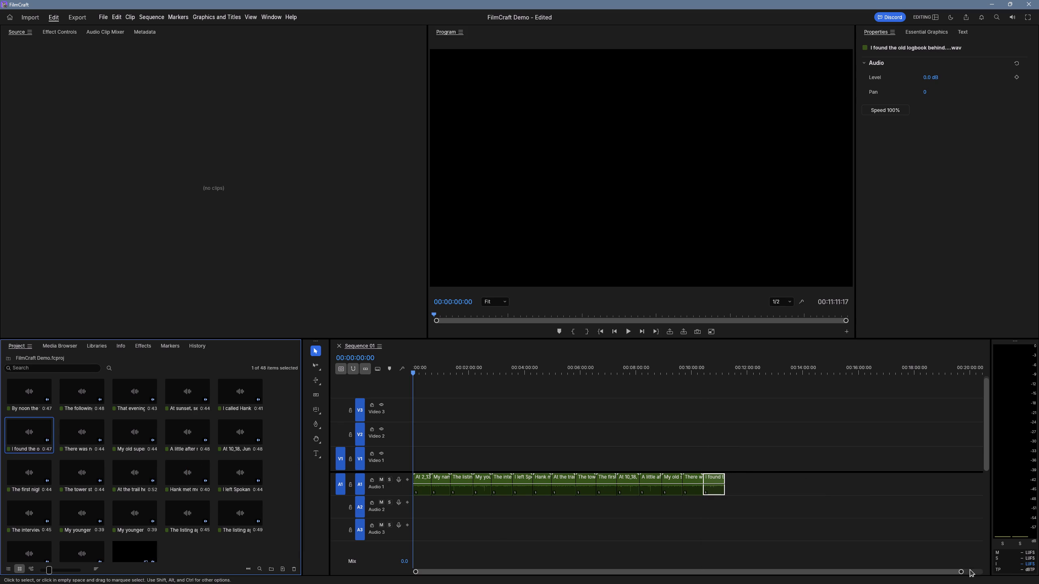
Append the "I called Hank shortly after noon", "At sunset" and "That evening" clips after "I found the old logbook" on Audio 1.
drag(963, 574, 1038, 570)
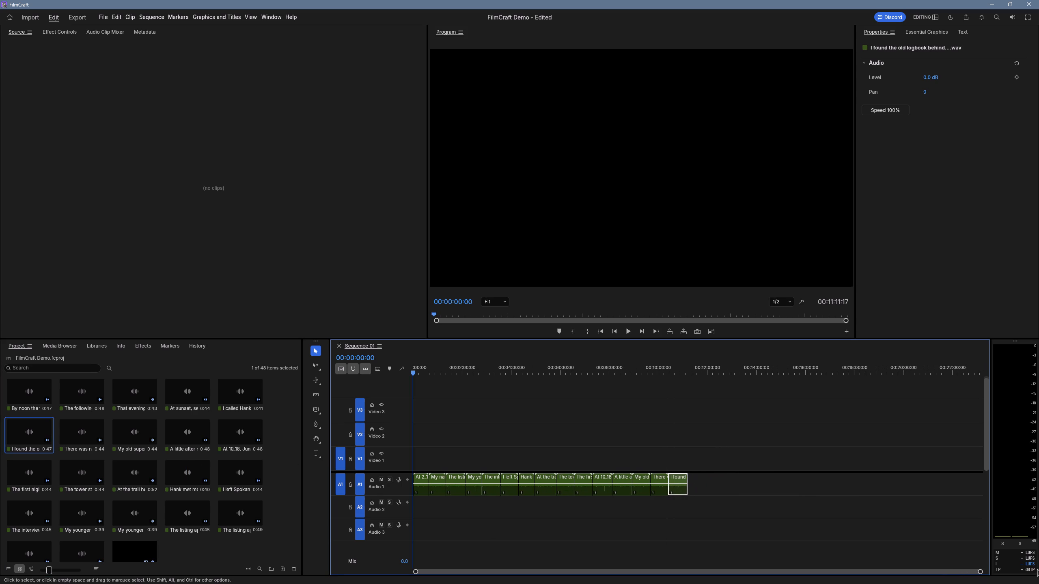
click(238, 391)
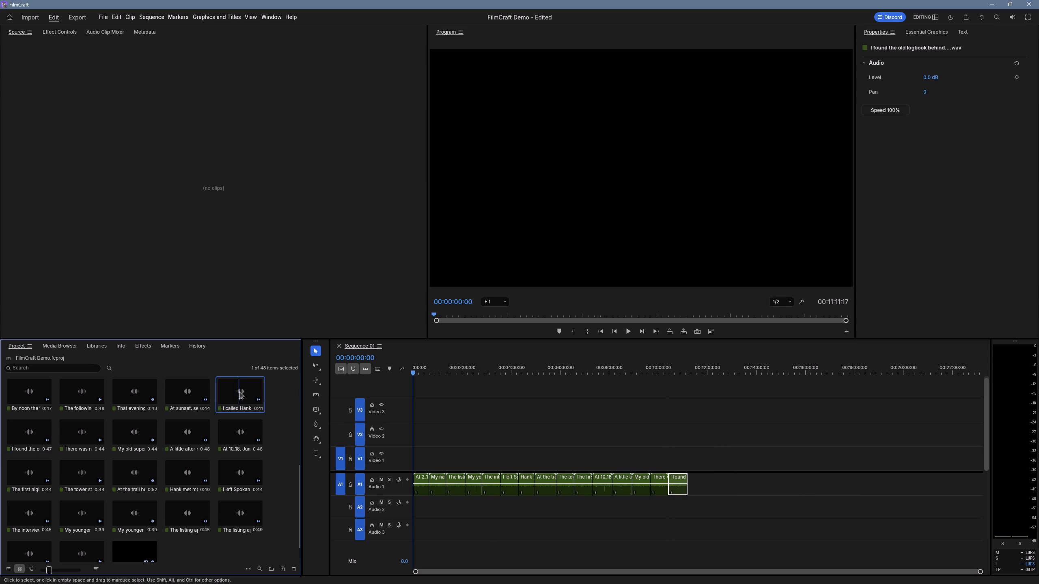
drag(239, 391, 689, 483)
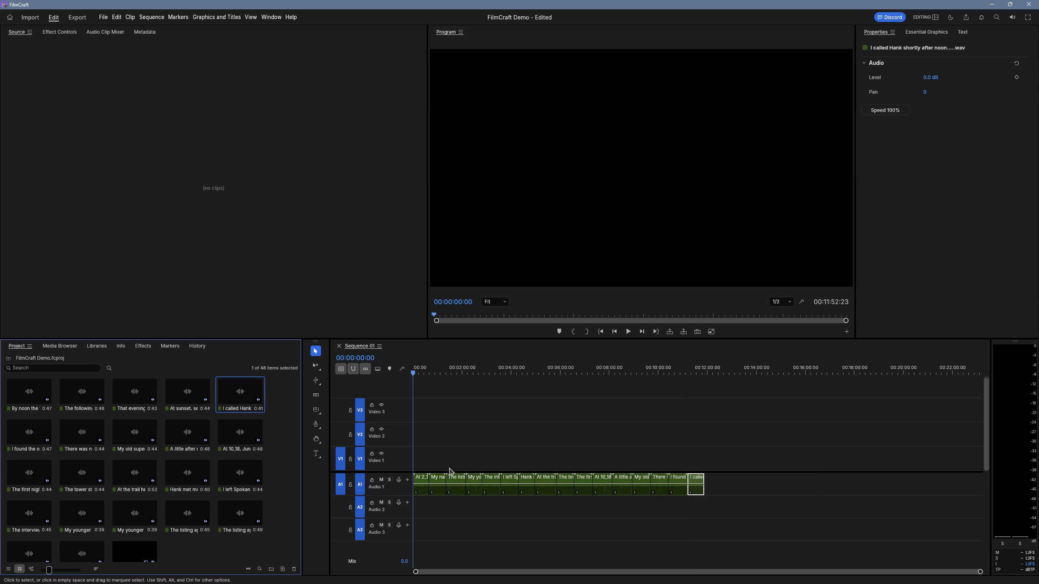
scroll(178, 441, up, 3)
click(179, 438)
drag(184, 436, 203, 436)
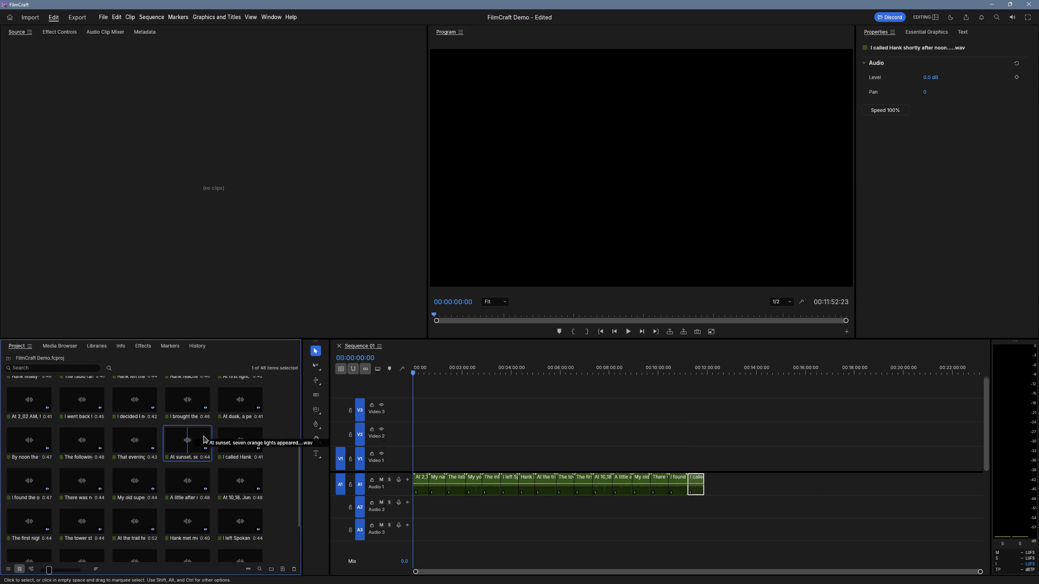
drag(203, 436, 704, 481)
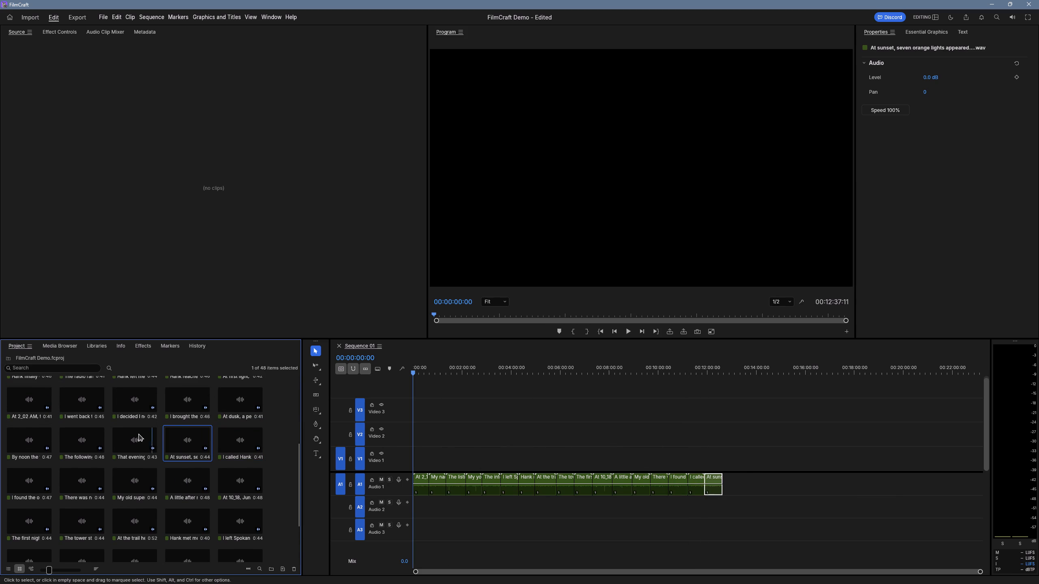
click(128, 434)
drag(128, 442, 727, 478)
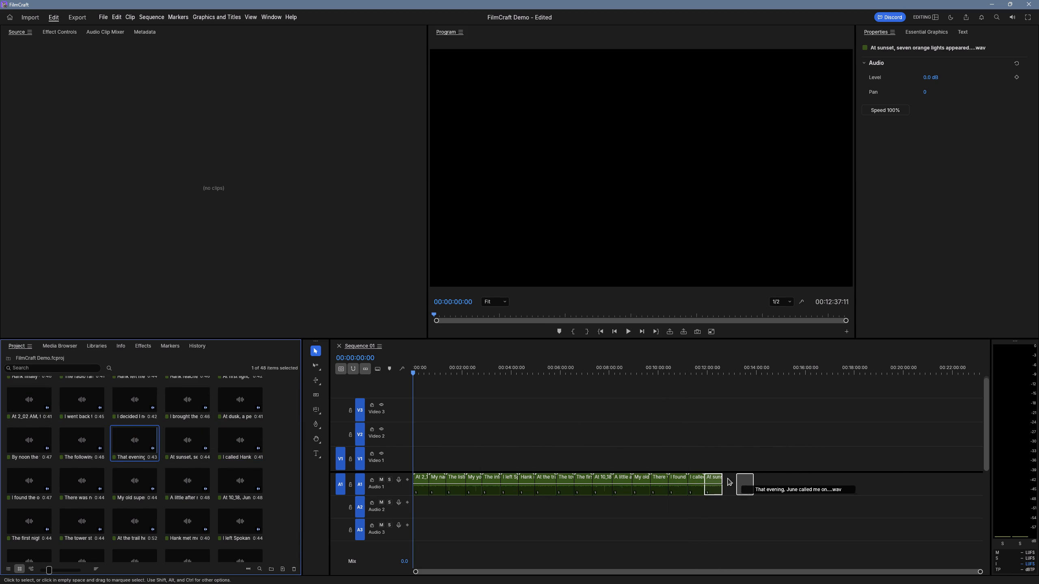
drag(727, 478, 721, 477)
Append the "The following morning" and "By noon the following day" clips back to back after "That evening" on Audio 1.
scroll(704, 504, up, 2)
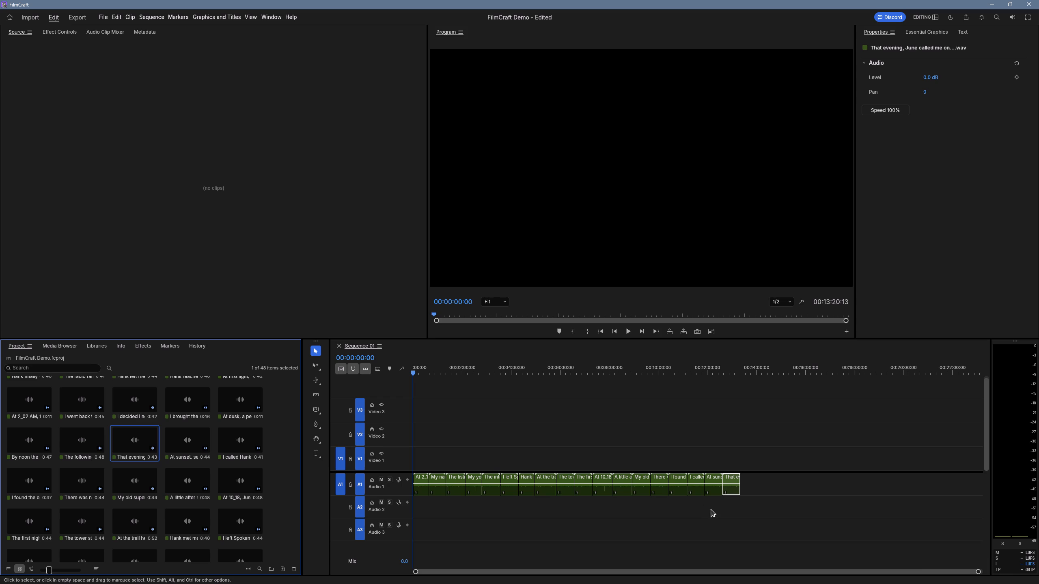
drag(978, 572, 1035, 567)
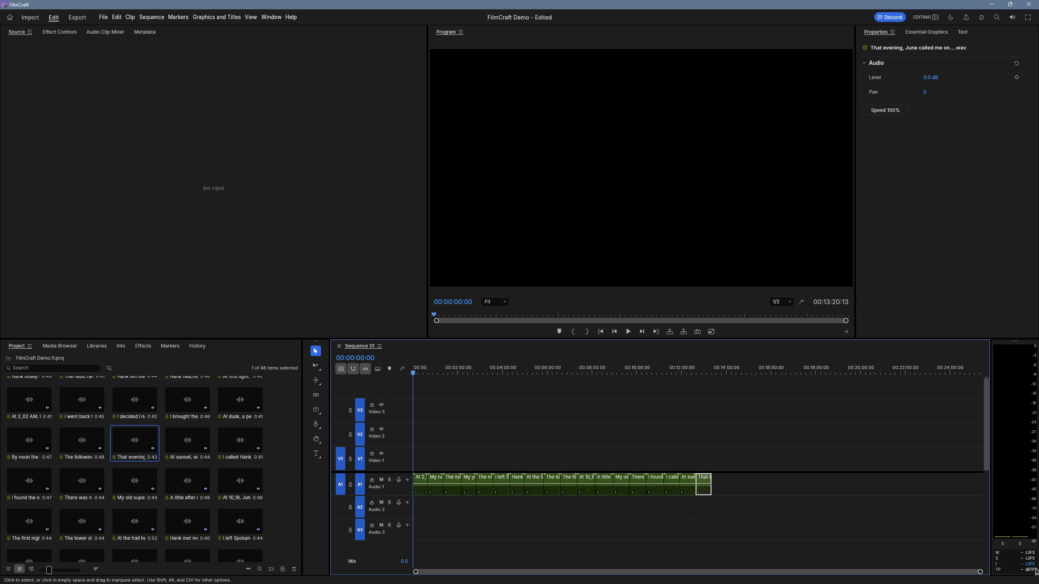
drag(1035, 567, 1038, 561)
click(89, 438)
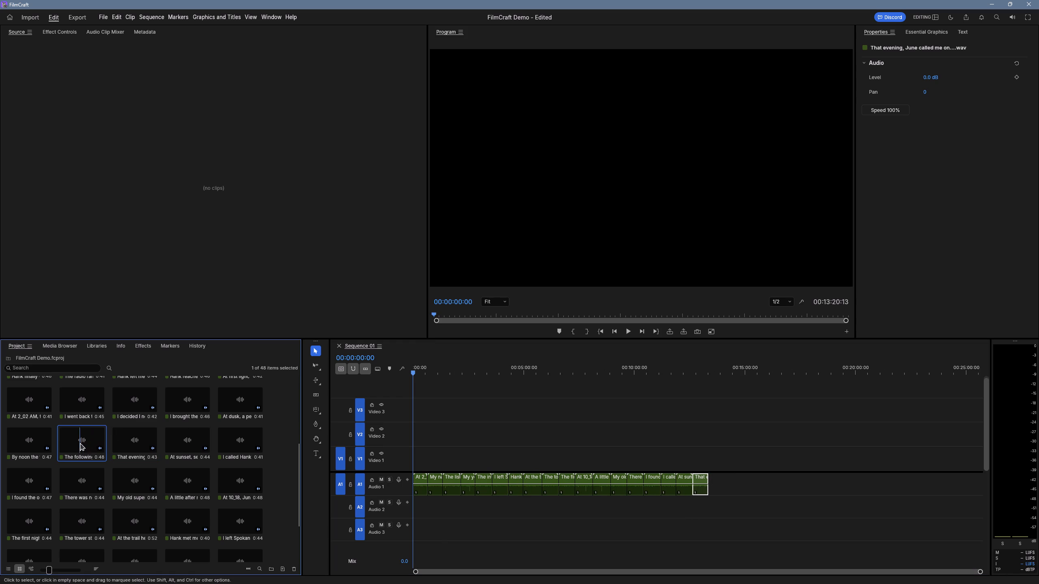
drag(79, 443, 711, 486)
click(38, 444)
drag(28, 442, 718, 480)
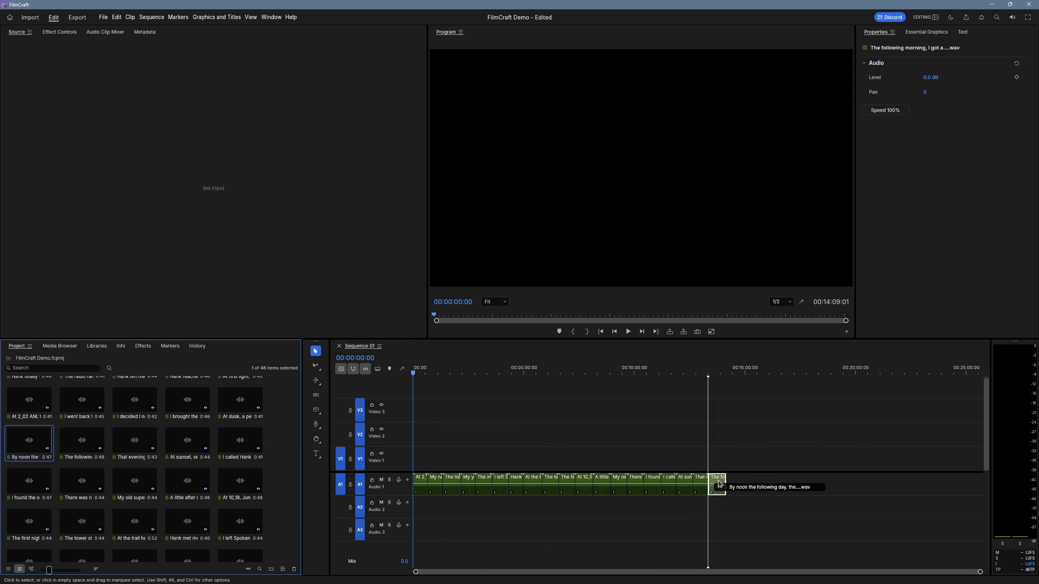
drag(718, 480, 729, 479)
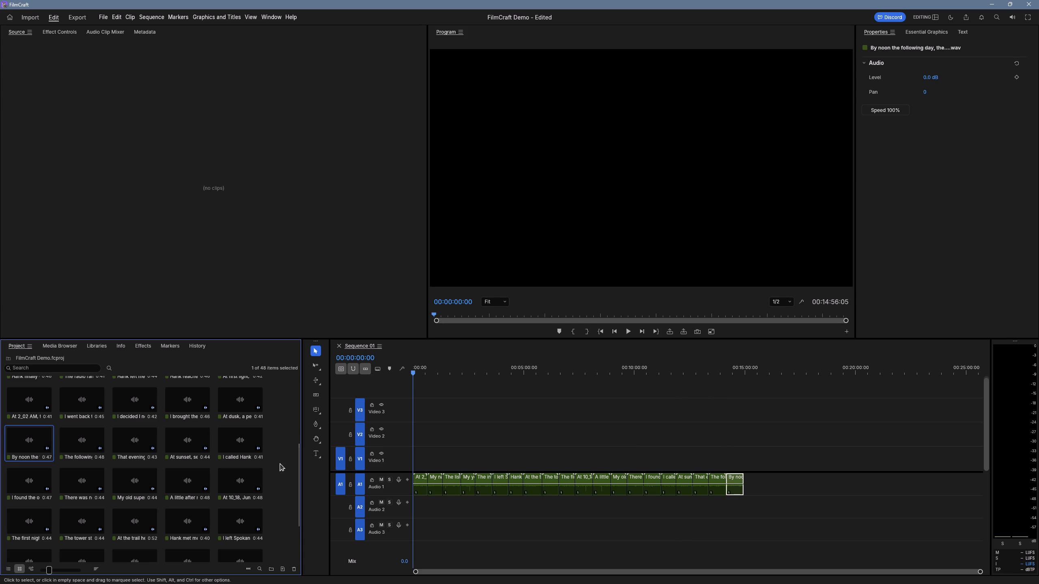
Append "At dusk, a person appeared", "I brought the binoculars" and "I decided I needed to know" clips after "By noon the following day" on Audio 1.
scroll(280, 463, up, 5)
click(233, 480)
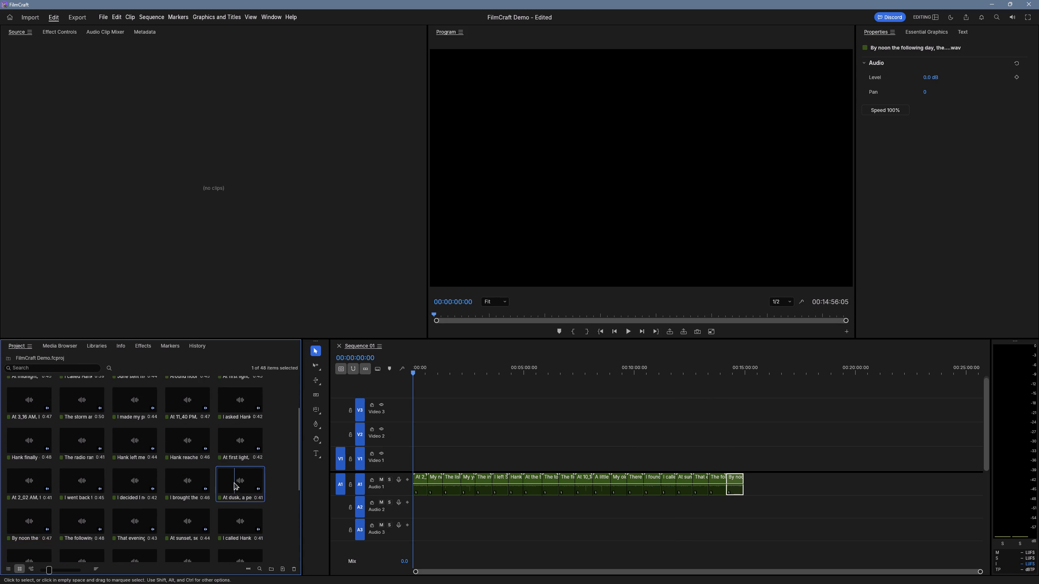
drag(235, 481, 746, 486)
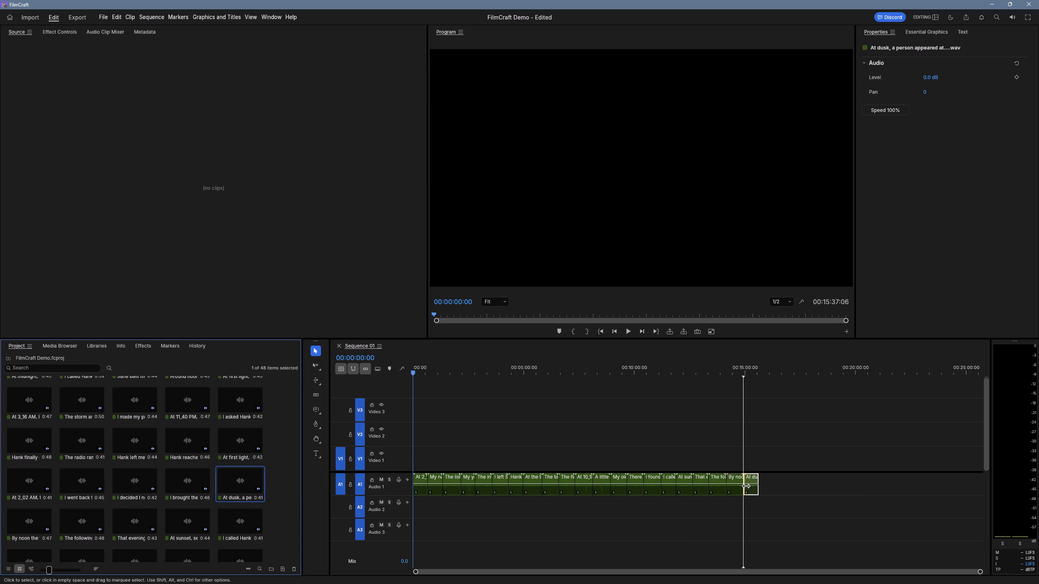
click(191, 483)
drag(179, 481, 774, 481)
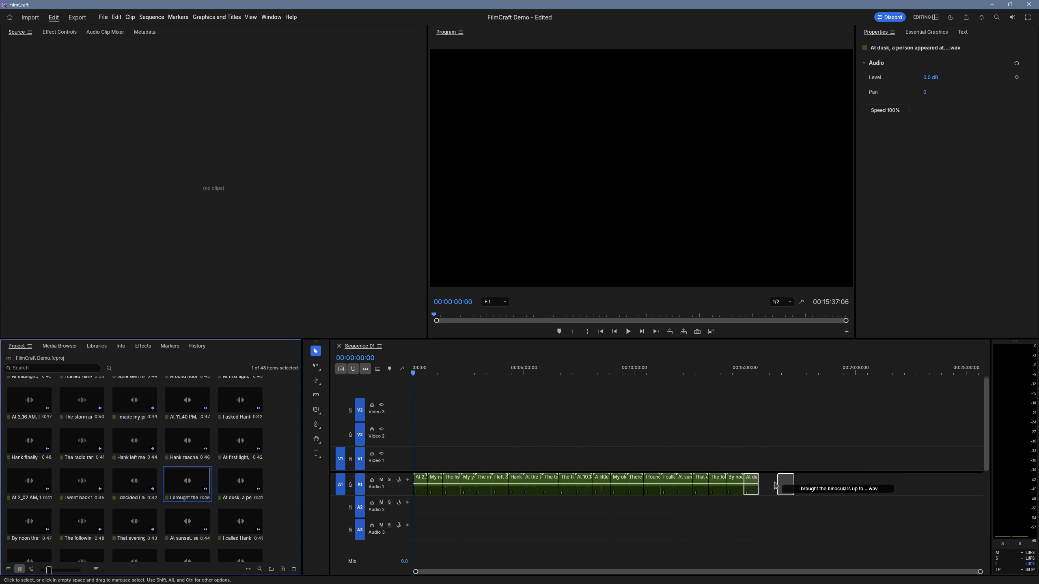
drag(774, 481, 761, 479)
click(130, 485)
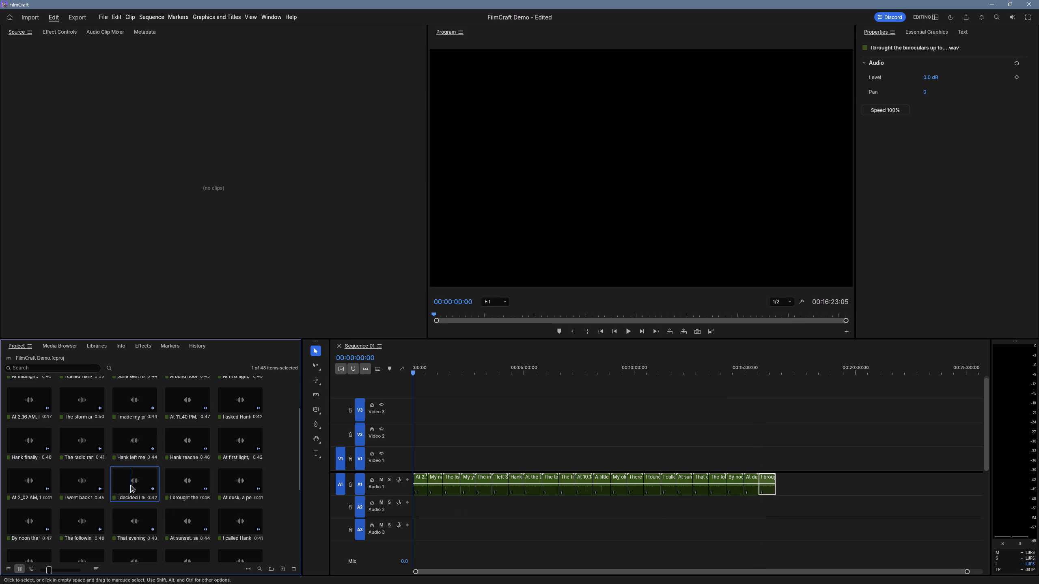
drag(129, 480, 778, 479)
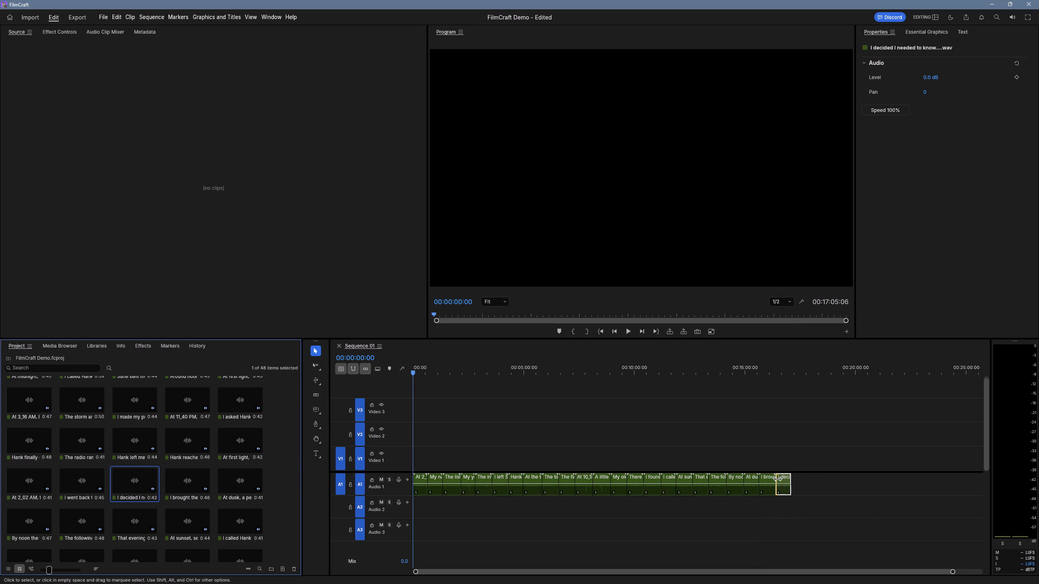
Append the "I went back to the logbook" and "At 2_02 AM" clips after "I decided I needed to know" on Audio 1.
click(92, 475)
drag(74, 481, 804, 484)
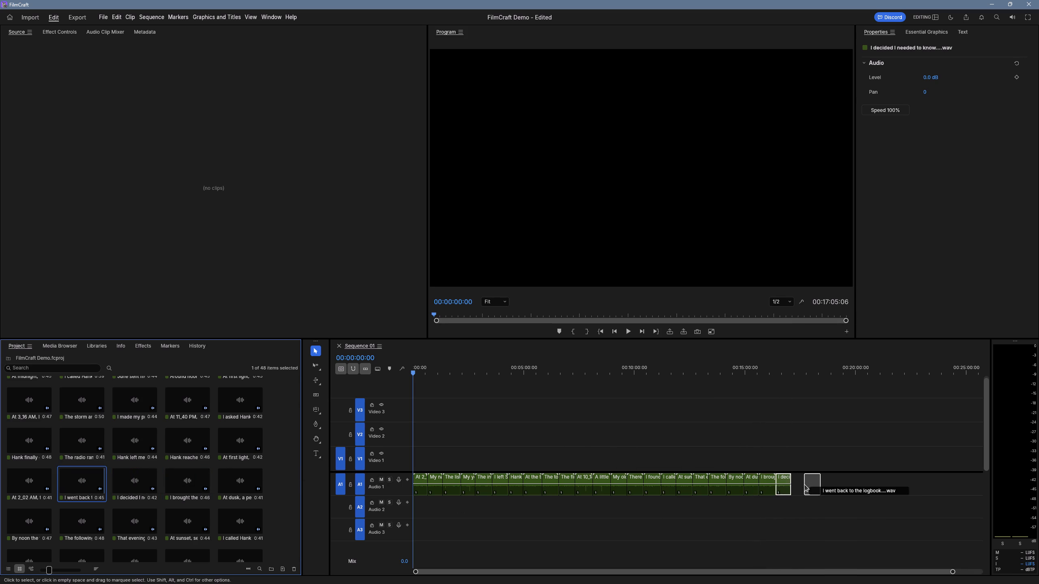
drag(804, 484, 793, 480)
click(40, 472)
drag(21, 483, 41, 477)
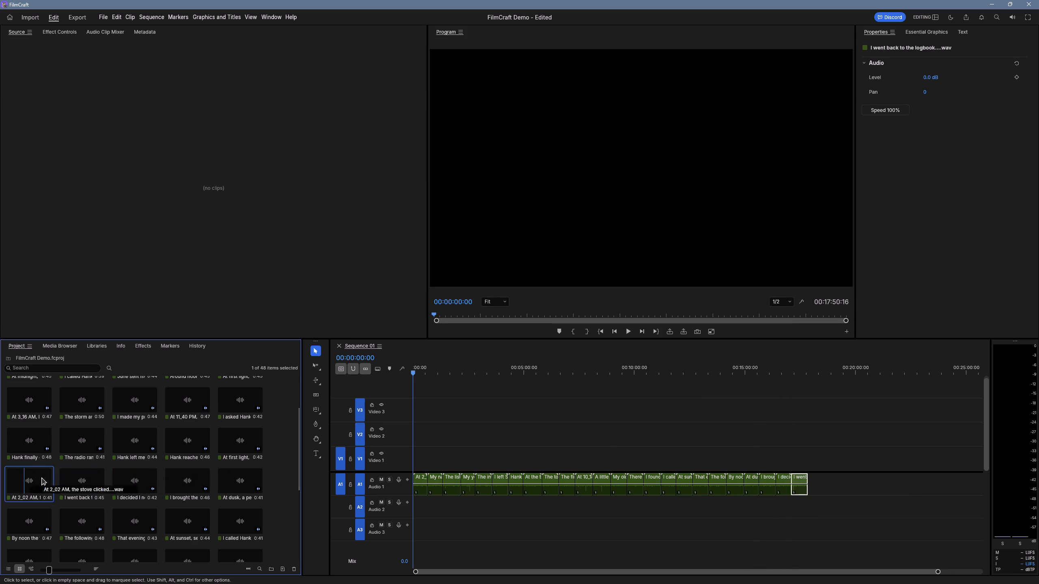
drag(41, 477, 809, 484)
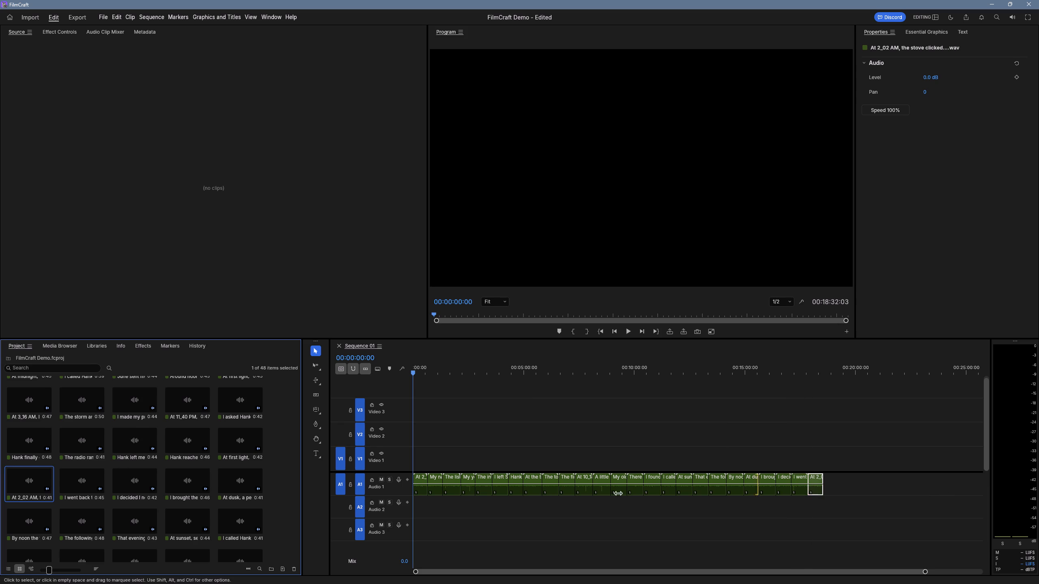
Append "At first light, I called June", "Hank reached the tower" and "Hank left me a cassette recorder" clips after "At 2_02 AM" on Audio 1.
scroll(219, 494, up, 2)
scroll(253, 495, up, 1)
click(250, 494)
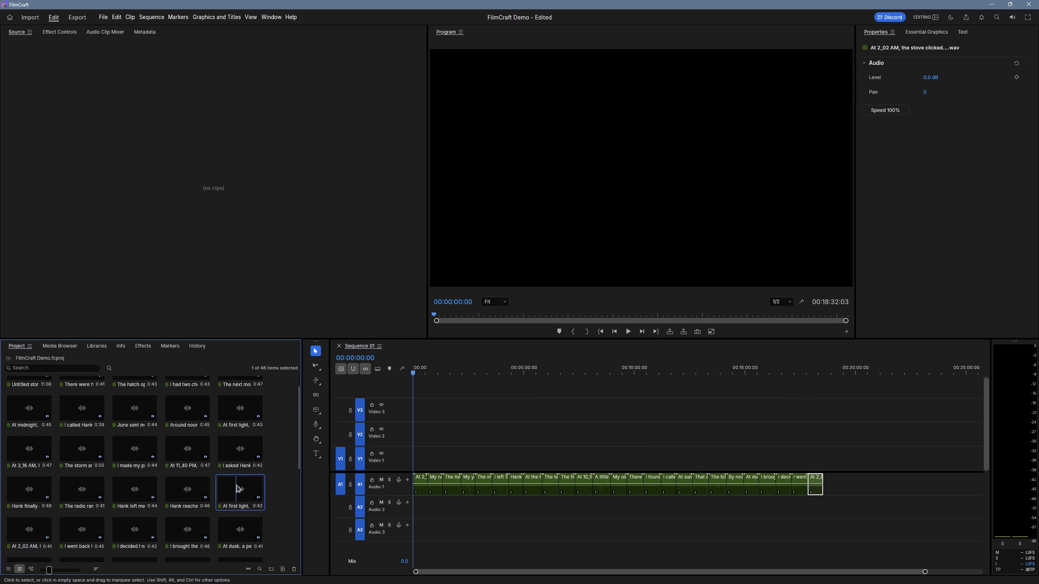
drag(236, 485, 826, 482)
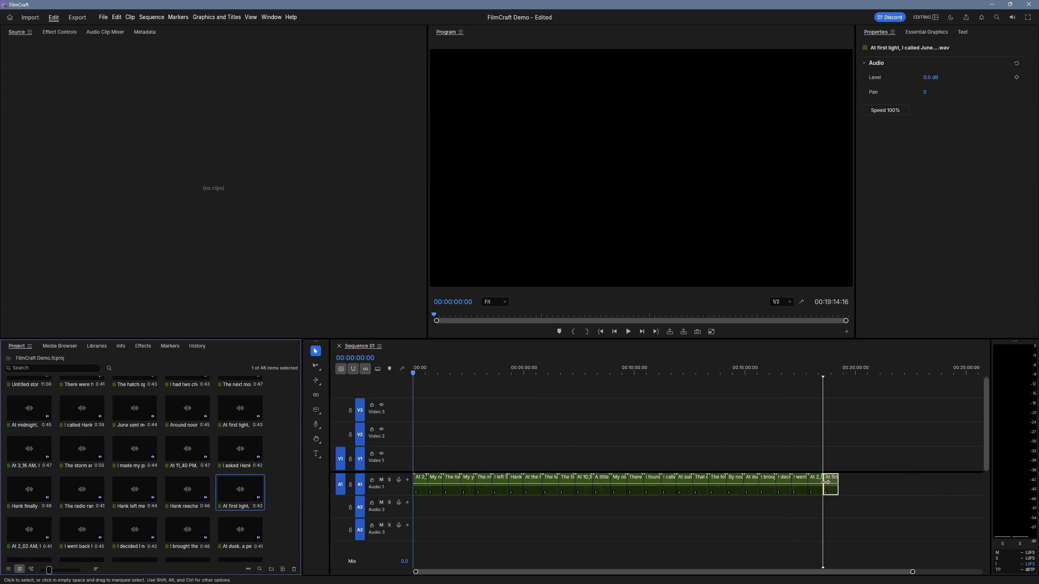
click(187, 485)
drag(178, 487, 860, 490)
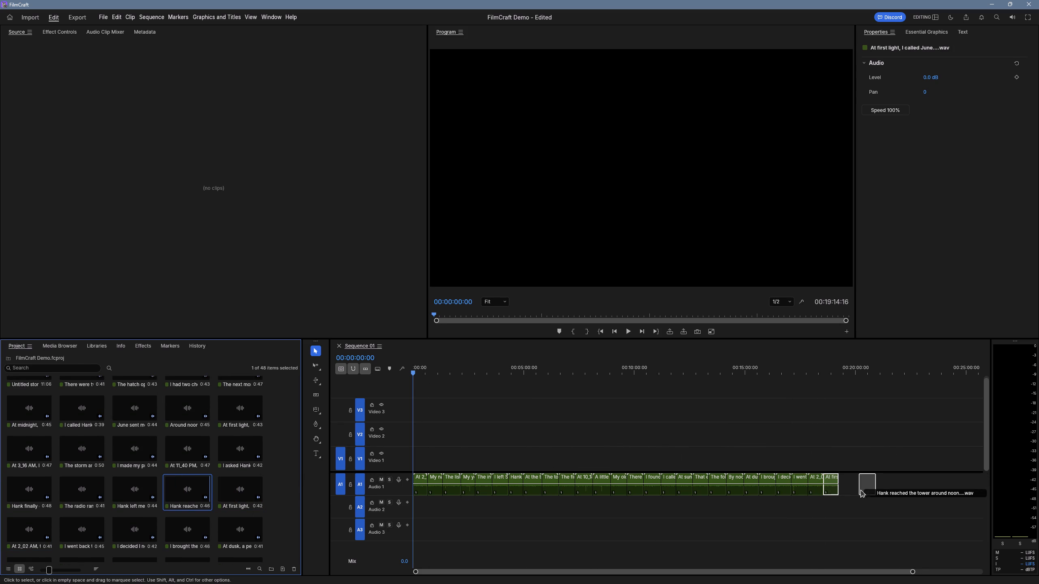
drag(860, 490, 842, 491)
click(142, 483)
drag(129, 494, 315, 464)
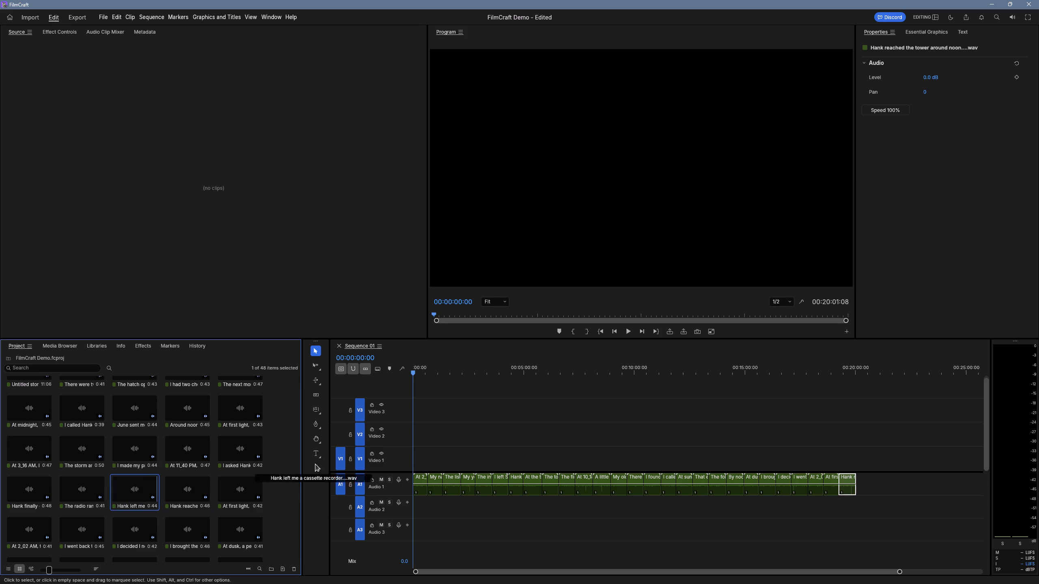
drag(315, 464, 858, 479)
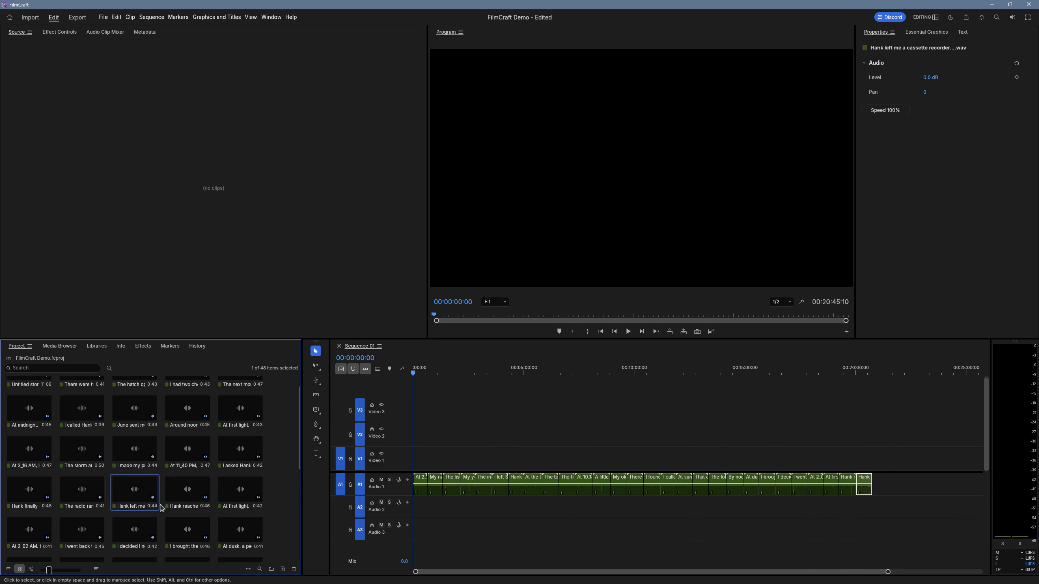
Append the "The radio rang" and "Hank finally explained" clips after "Hank left me a cassette recorder" on Audio 1.
click(87, 492)
drag(85, 490, 868, 468)
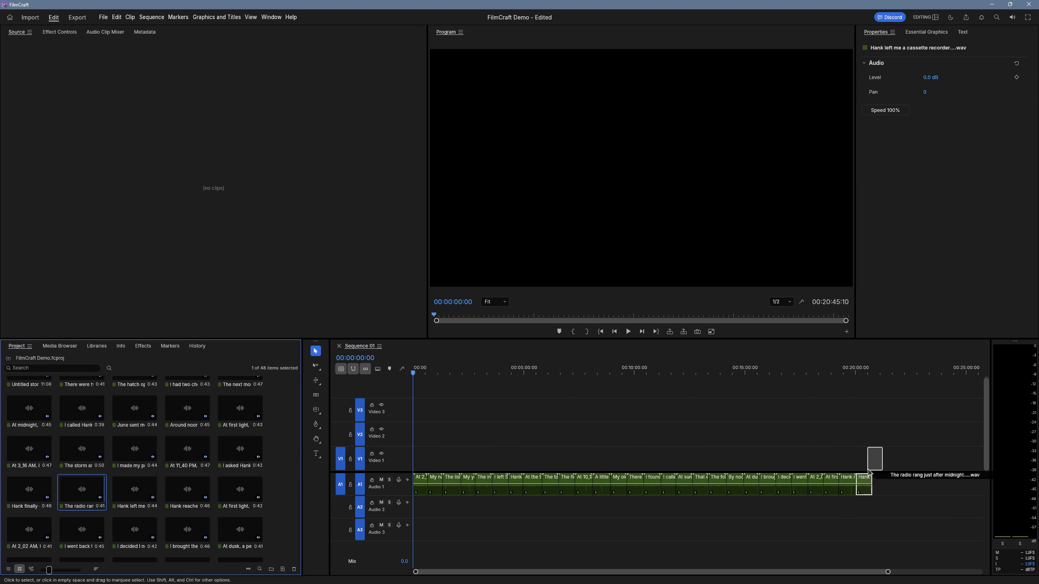
drag(868, 468, 873, 479)
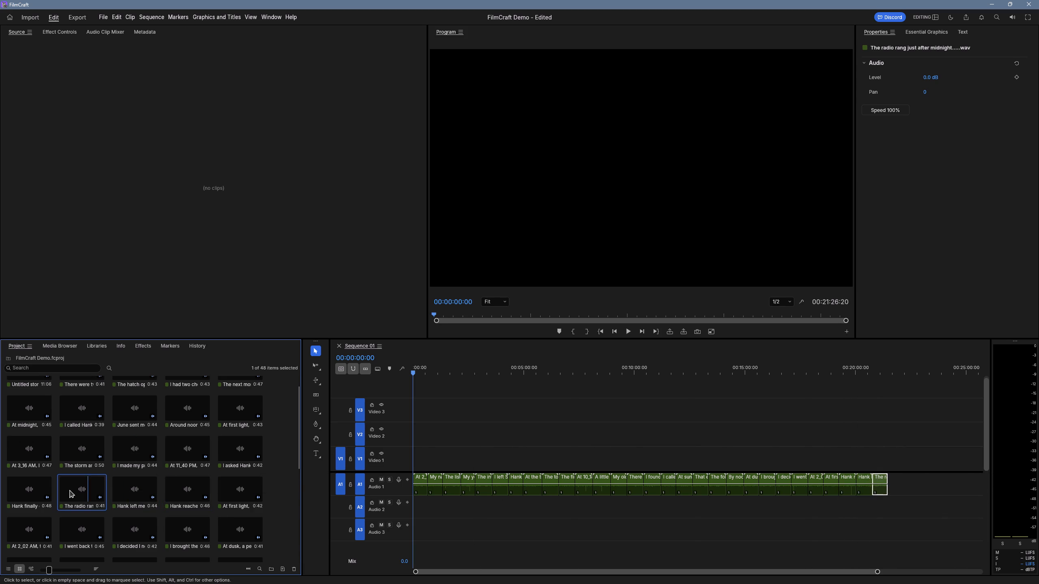
click(39, 489)
drag(26, 485, 913, 479)
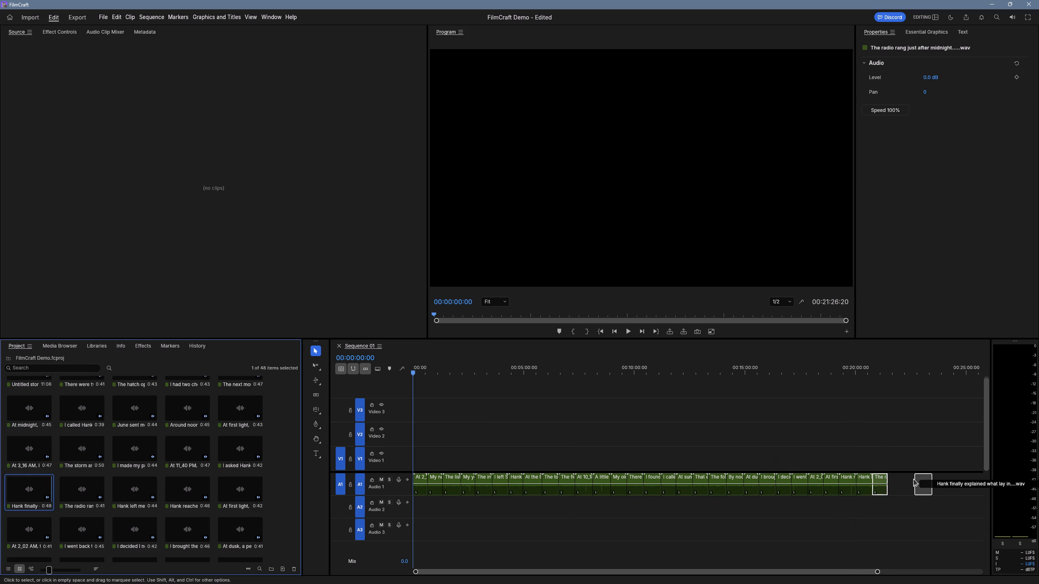
drag(913, 479, 889, 479)
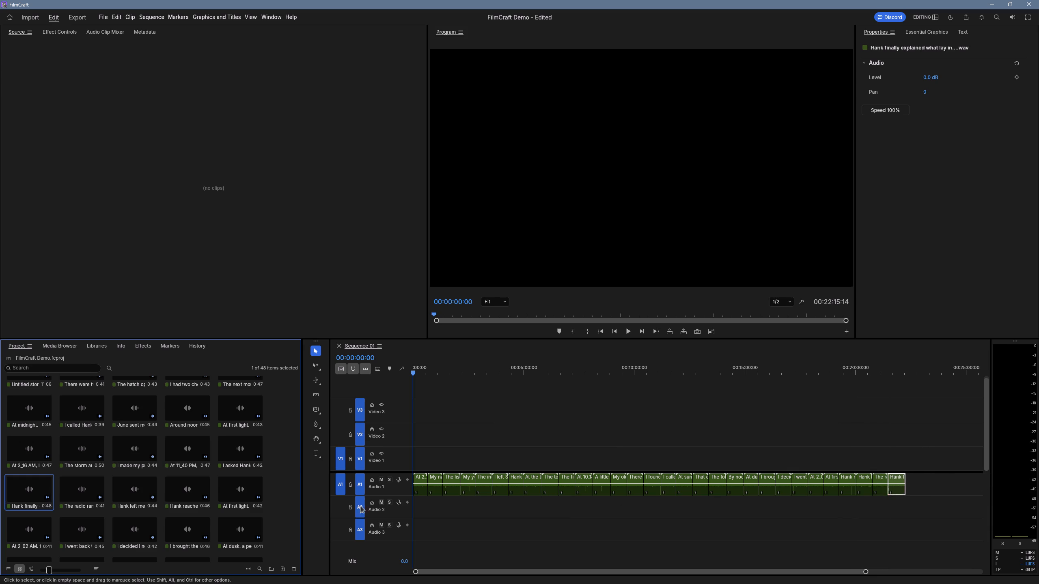
Append "I asked Hank about the vault", "At 11_40 PM" and "I made my promised Sunday call" clips after "Hank finally explained" on Audio 1.
scroll(220, 474, up, 2)
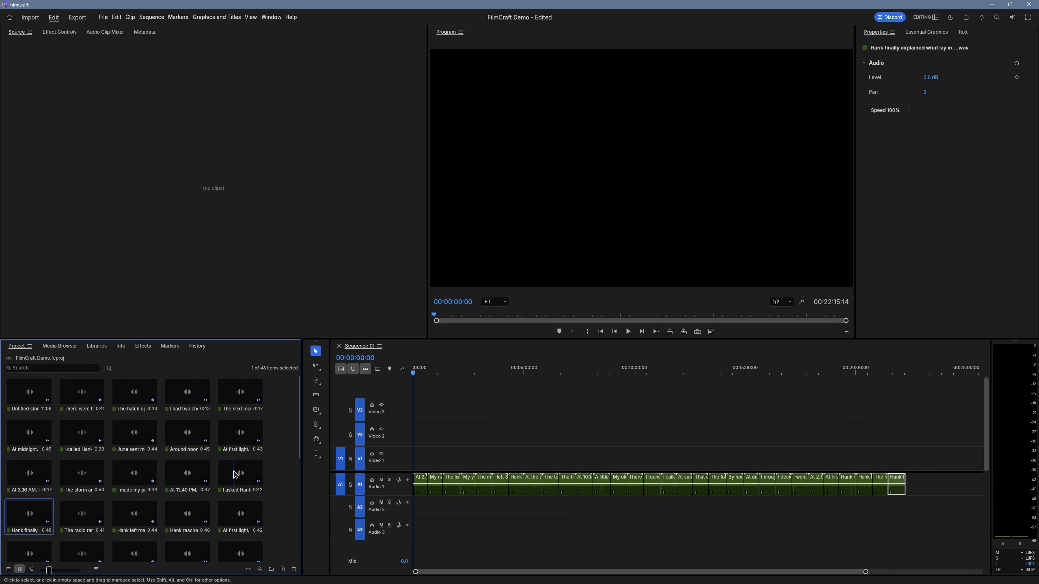
scroll(234, 469, up, 1)
click(234, 469)
drag(229, 470, 718, 451)
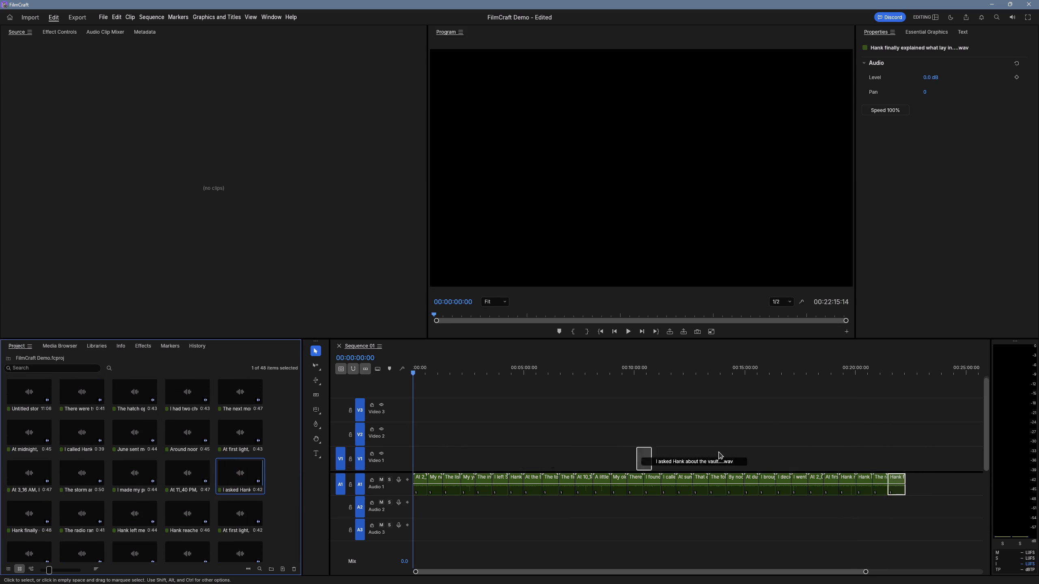
drag(718, 451, 908, 481)
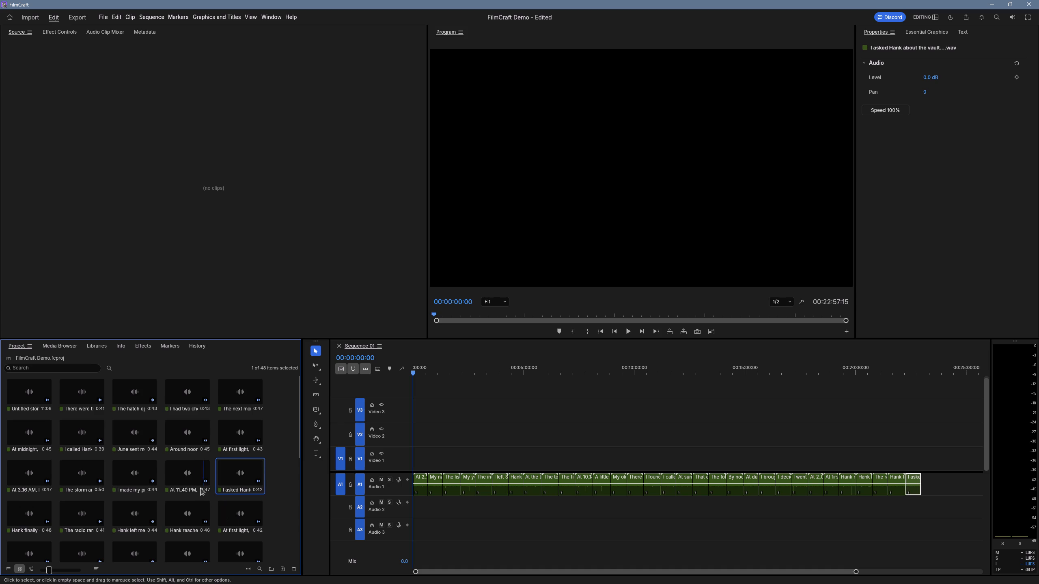
click(187, 477)
drag(175, 476, 925, 481)
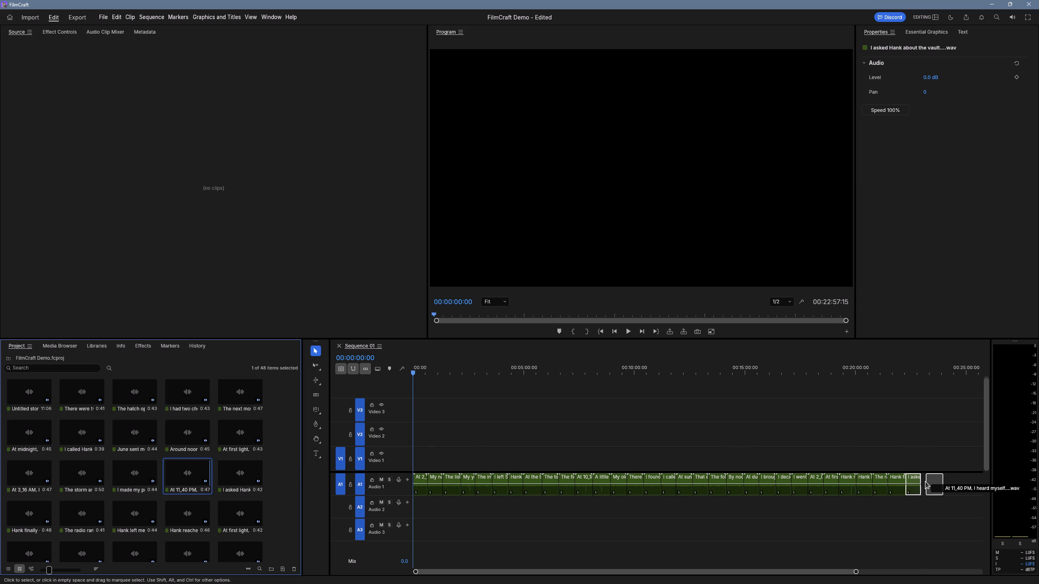
drag(925, 481, 923, 481)
click(130, 476)
drag(128, 475, 547, 449)
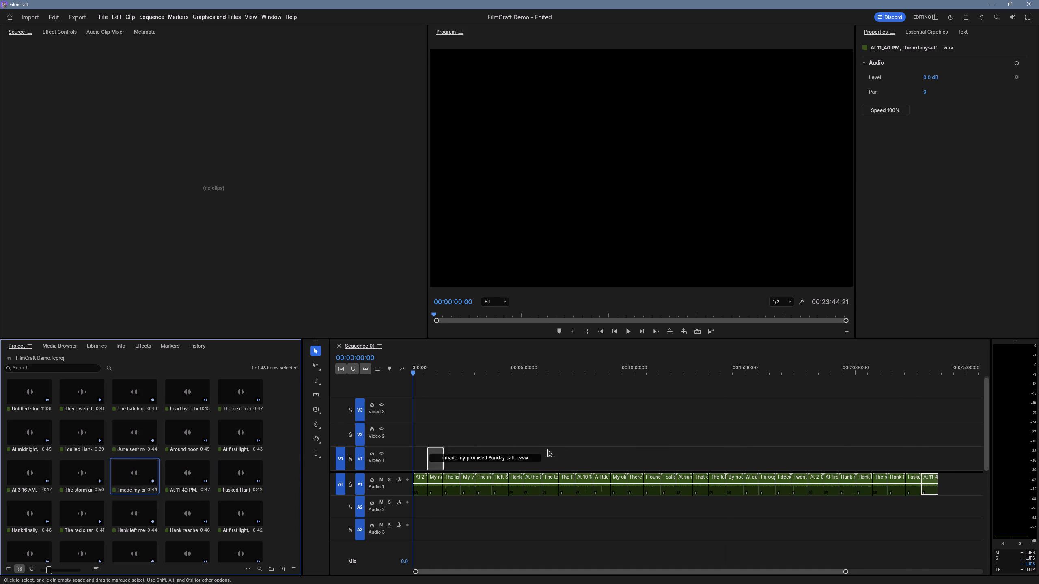
drag(547, 449, 941, 476)
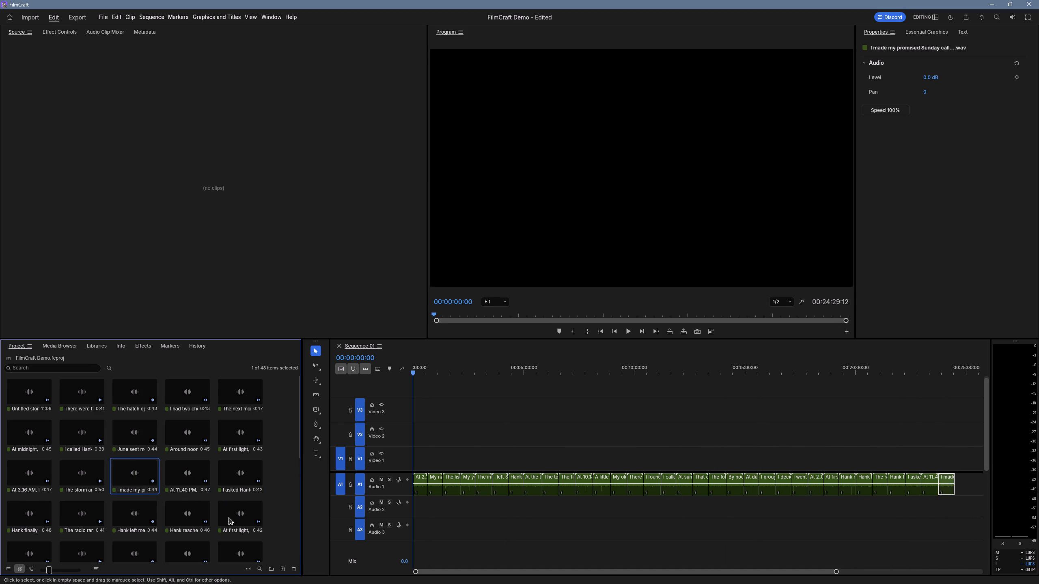
Append the "The storm arrived before sunset" and "At 3_16 AM" clips after "I made my promised Sunday call" on Audio 1.
click(82, 476)
drag(73, 465, 972, 474)
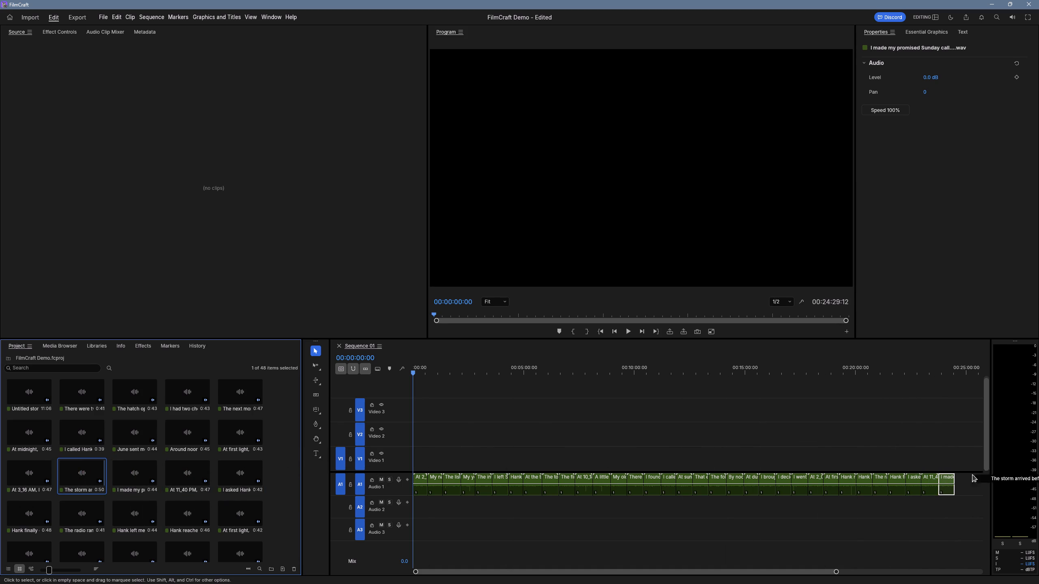
drag(972, 474, 958, 479)
click(41, 471)
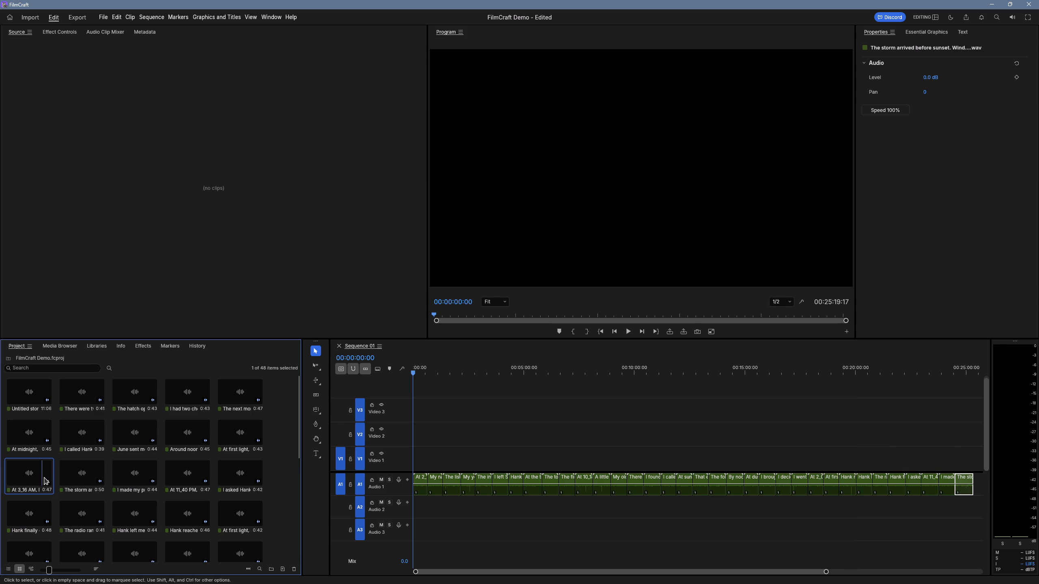
drag(33, 476, 976, 486)
Append the "At first light, the radio announced" and "Around noon, I saw a genuine" clips after "At 3_16 AM" on Audio 1.
drag(819, 571, 824, 568)
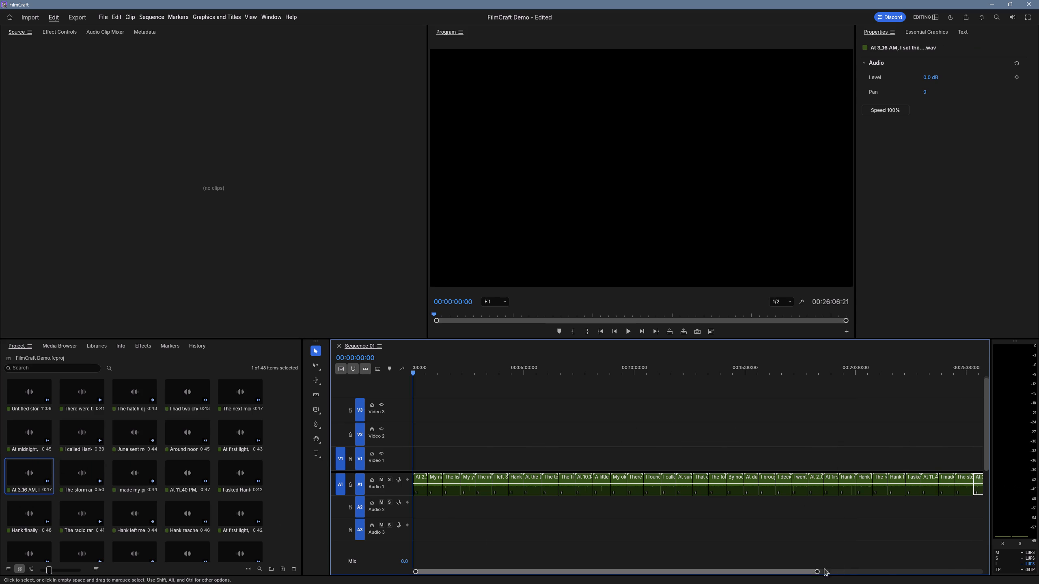
drag(824, 568, 1038, 545)
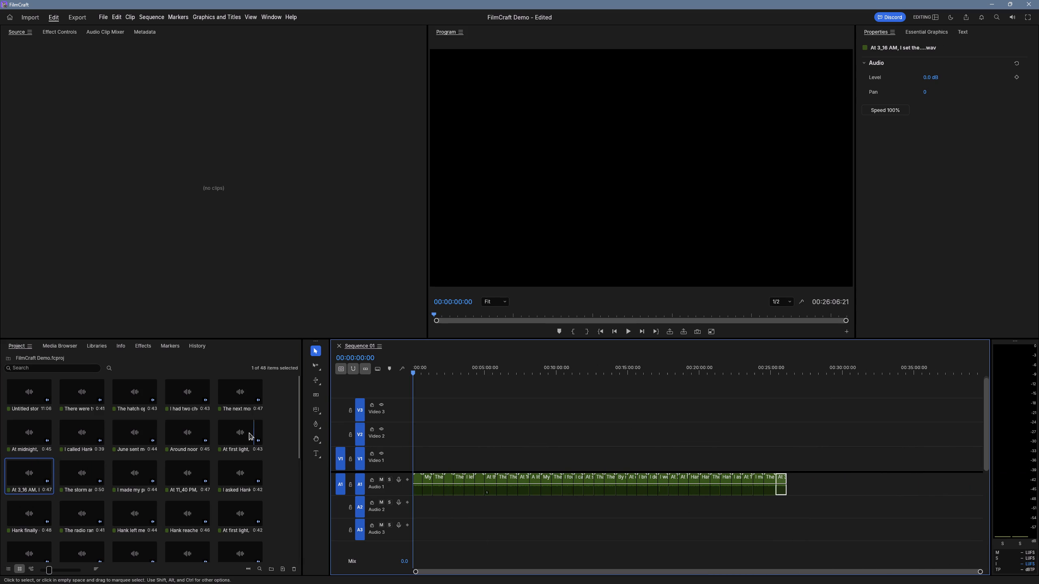
drag(247, 432, 244, 439)
click(240, 435)
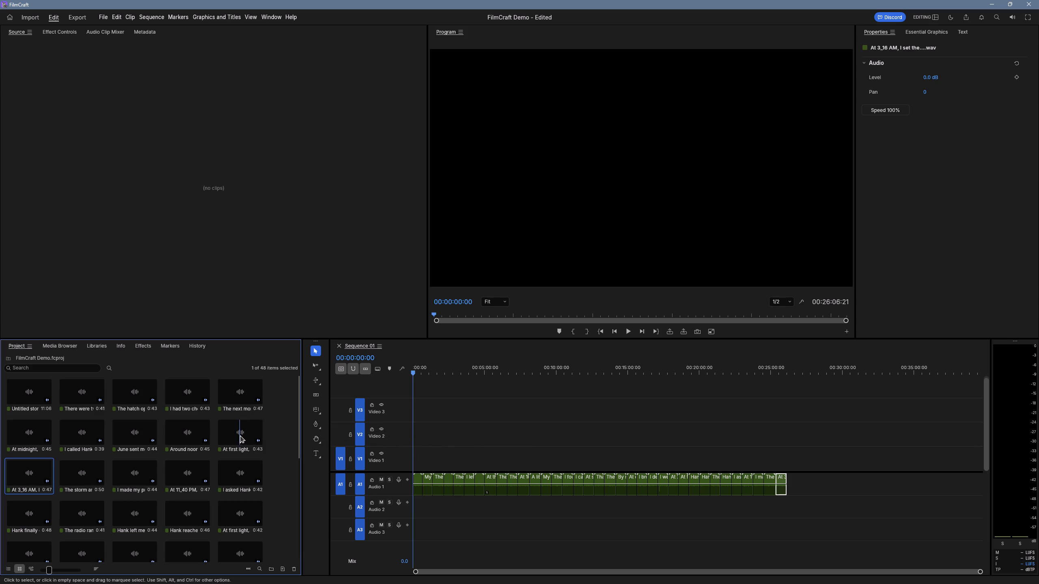
drag(232, 433, 791, 483)
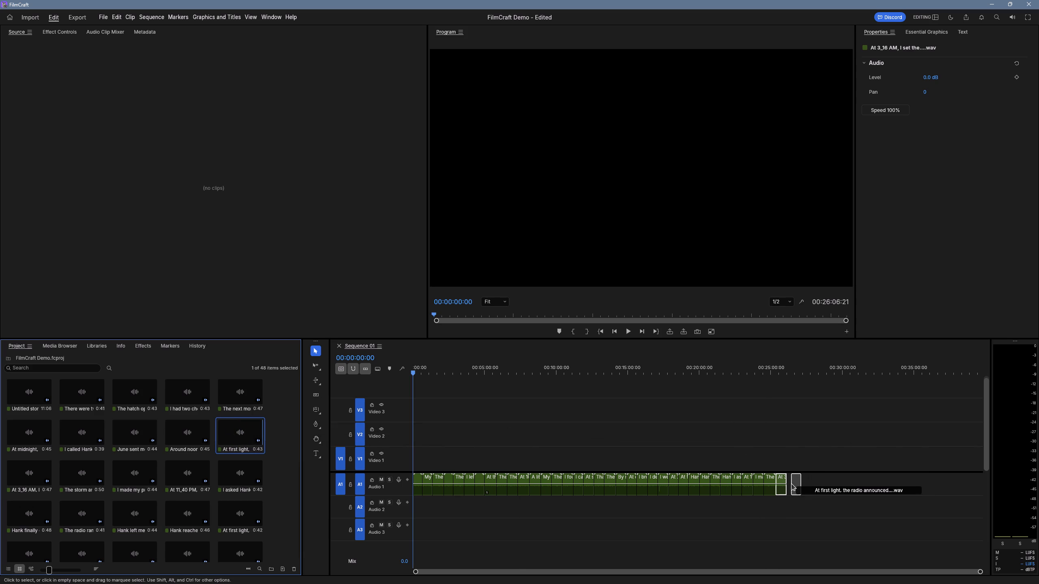
drag(791, 483, 789, 483)
click(182, 437)
drag(188, 436, 740, 460)
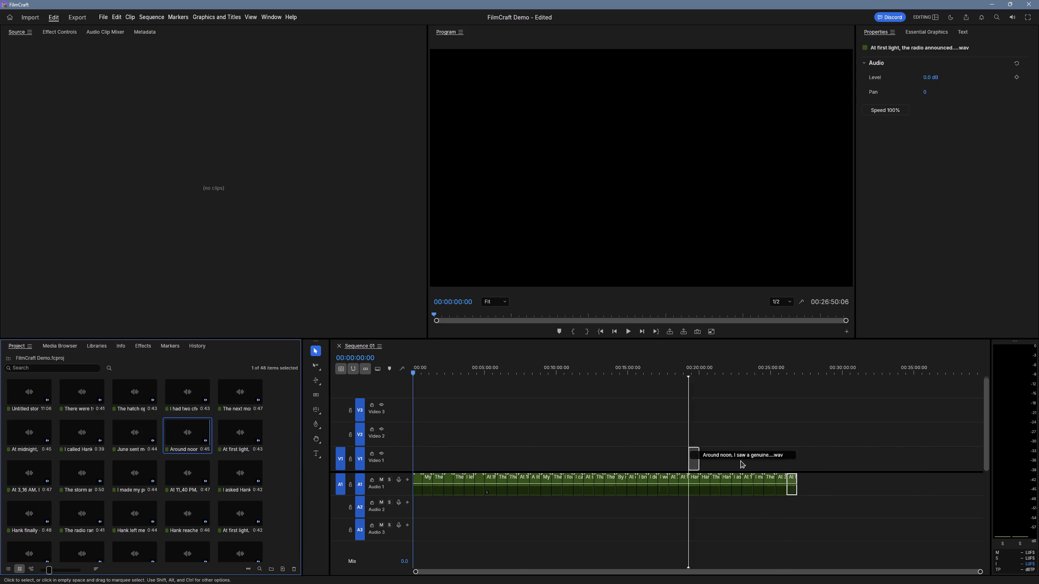
drag(740, 460, 798, 485)
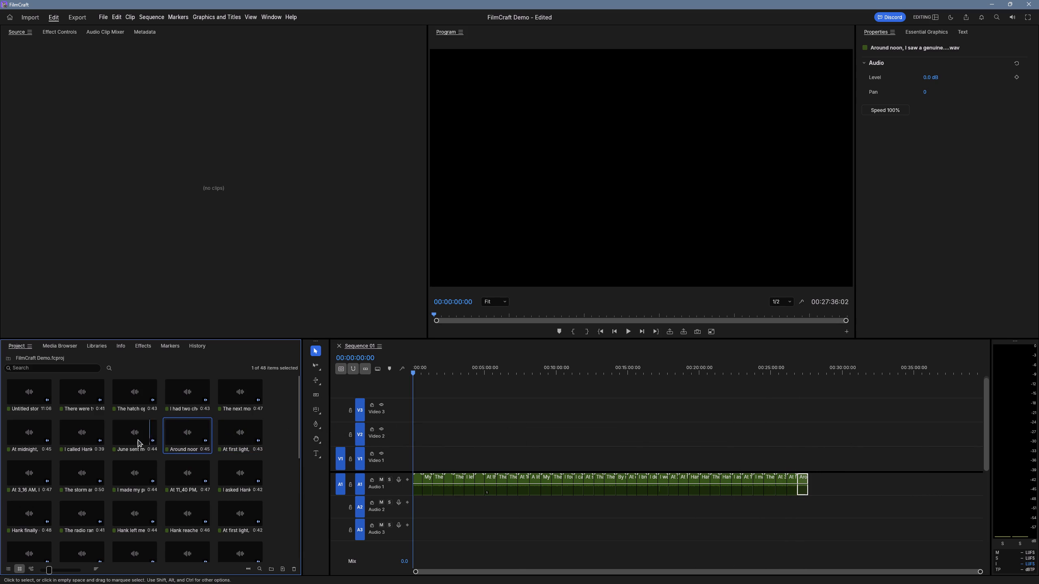
Append "June sent me a copy", "I called Hank and told him" and "At midnight, the radio turned on" after "Around noon" on Audio 1.
click(136, 438)
drag(120, 432, 809, 478)
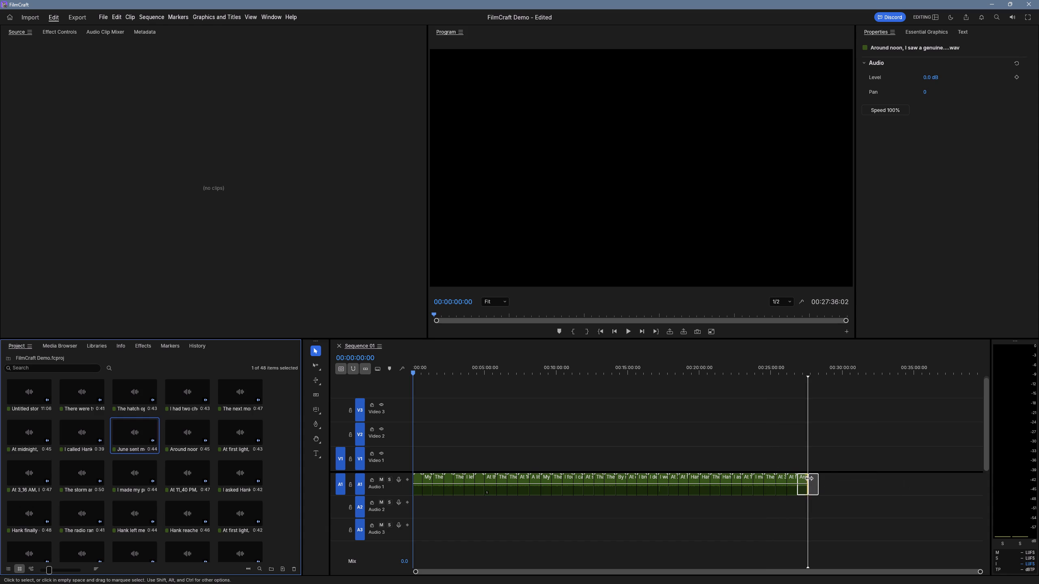
click(85, 439)
drag(77, 432, 843, 472)
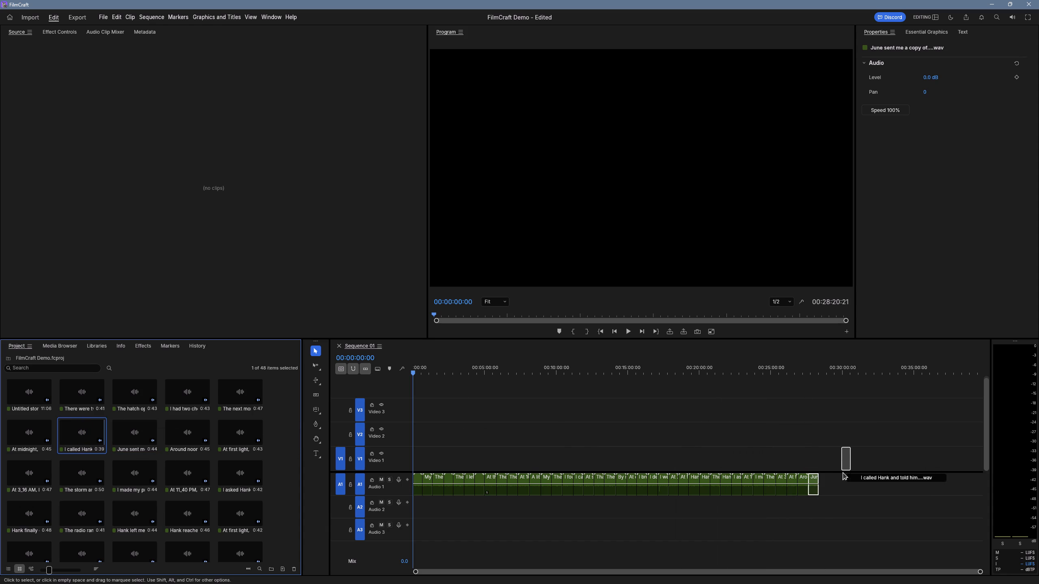
drag(843, 472, 821, 476)
click(15, 430)
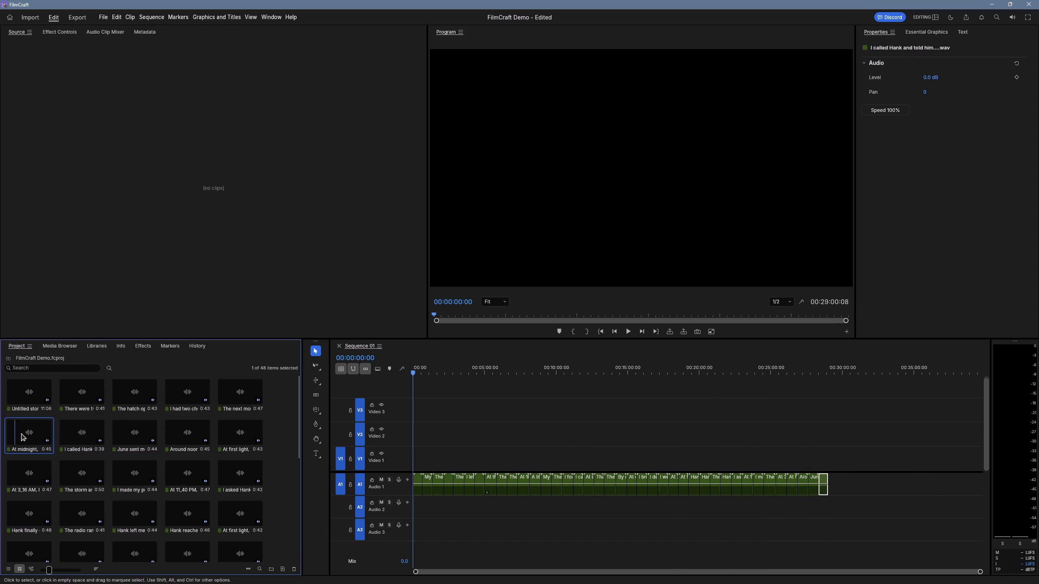
drag(34, 437, 833, 476)
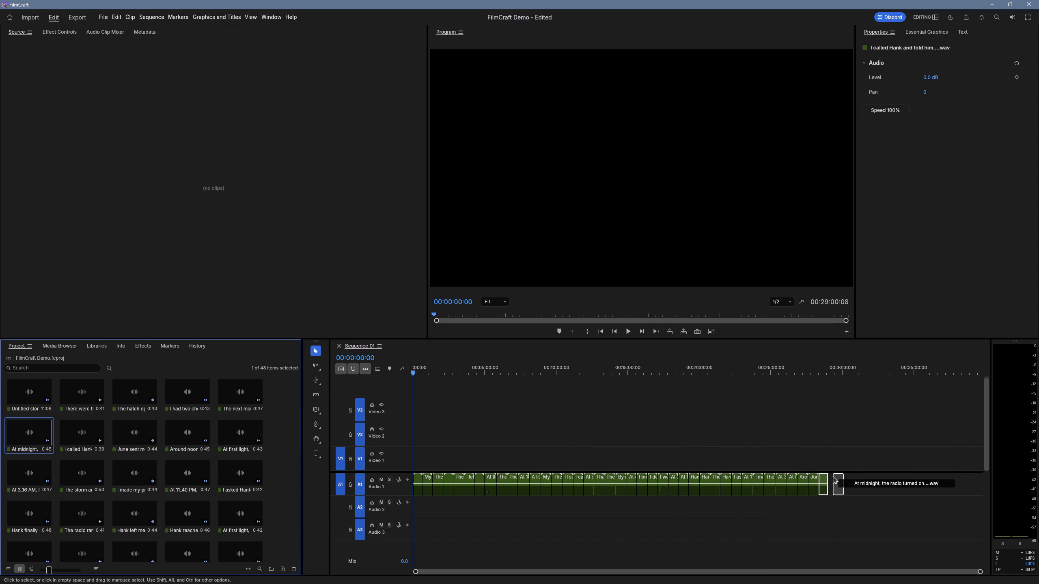
drag(833, 476, 831, 477)
Append "The next morning, I used the", "I had two choices" and "The hatch opened with a dry" after "At midnight" on Audio 1.
click(239, 397)
drag(237, 393, 704, 414)
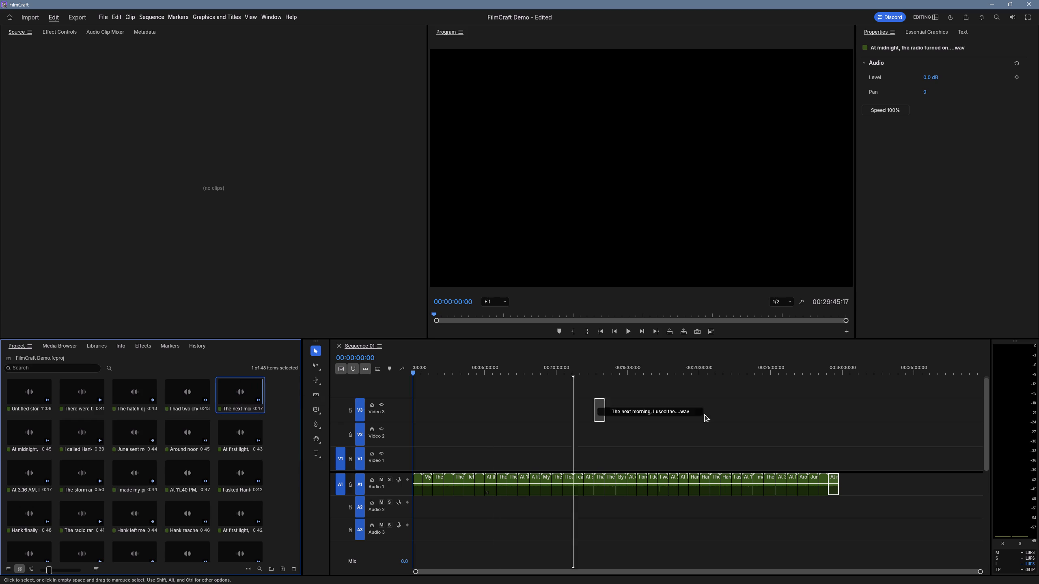
drag(704, 414, 841, 483)
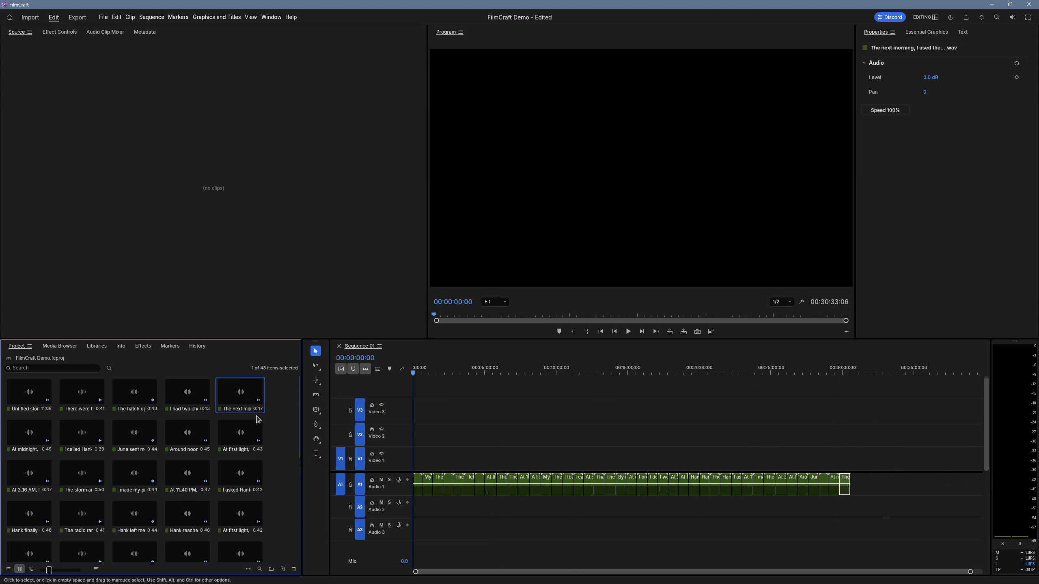
click(188, 397)
drag(172, 386, 860, 479)
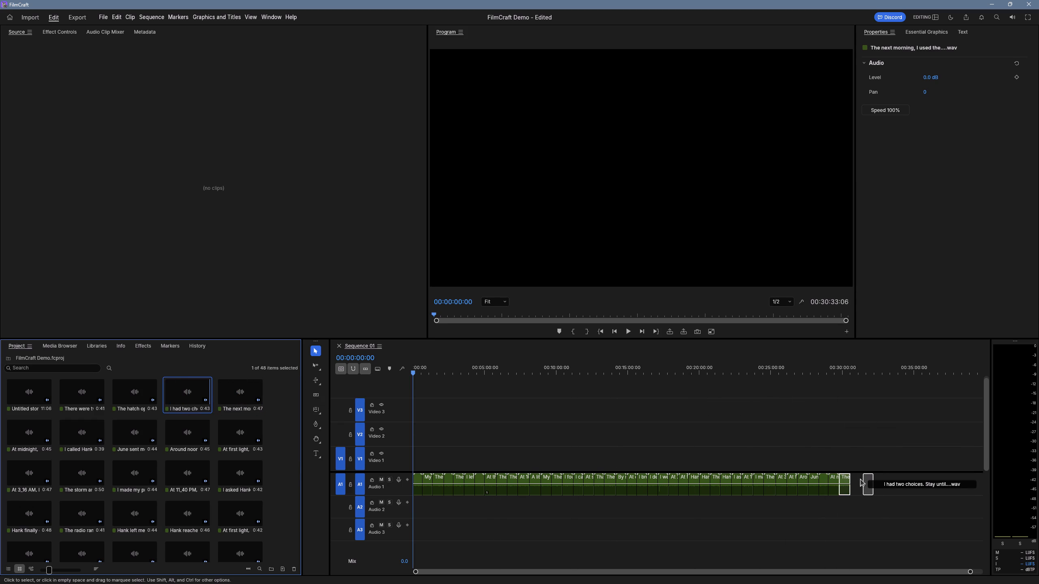
drag(860, 479, 853, 478)
click(130, 397)
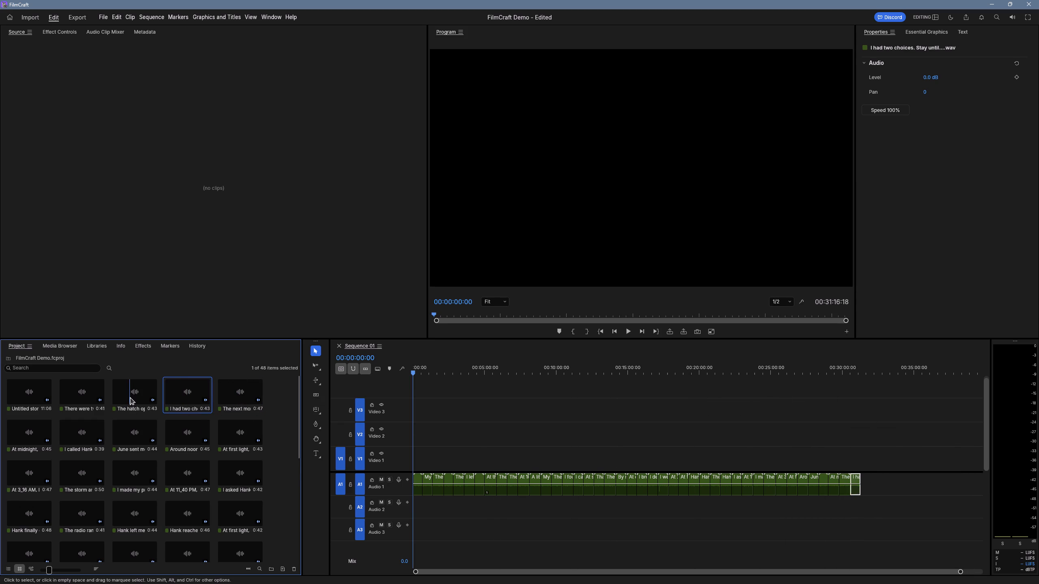
drag(131, 393, 860, 489)
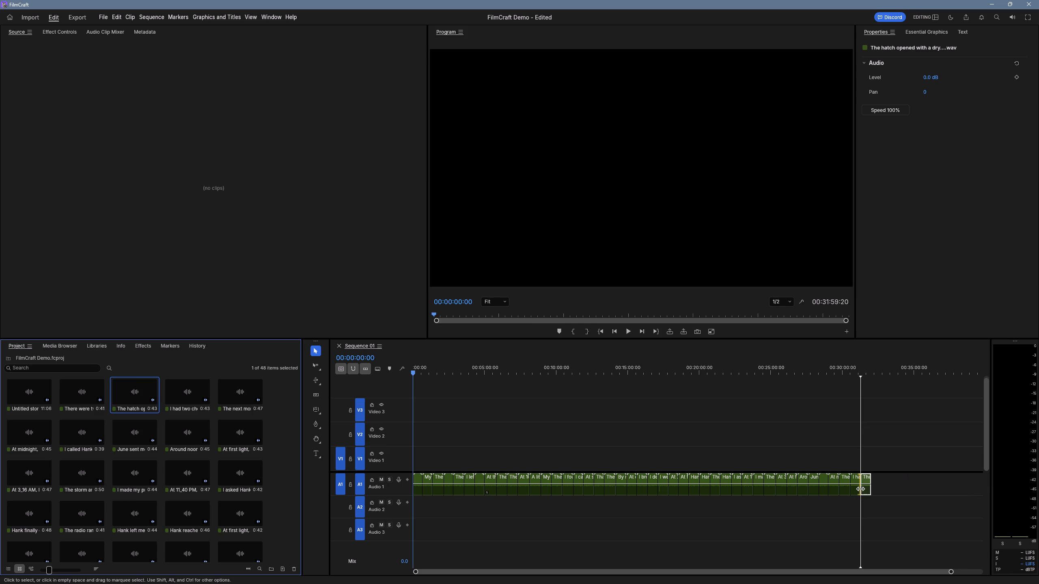
Append the "There were twelve bundles of cable" and "Untitled story (1)" clips after "The hatch opened" at the end of Audio 1.
click(88, 394)
drag(78, 394, 825, 455)
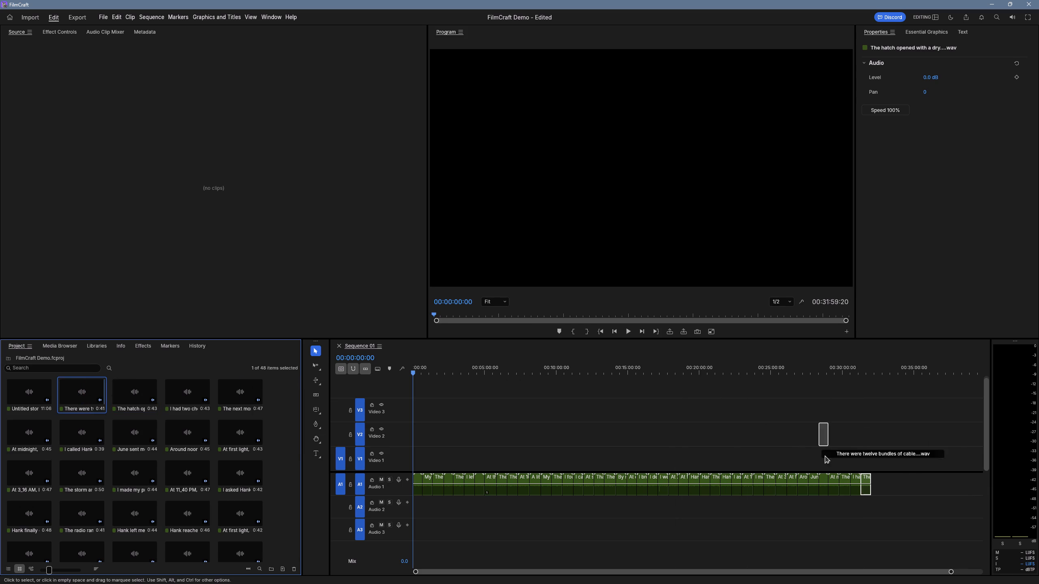
drag(825, 455, 874, 474)
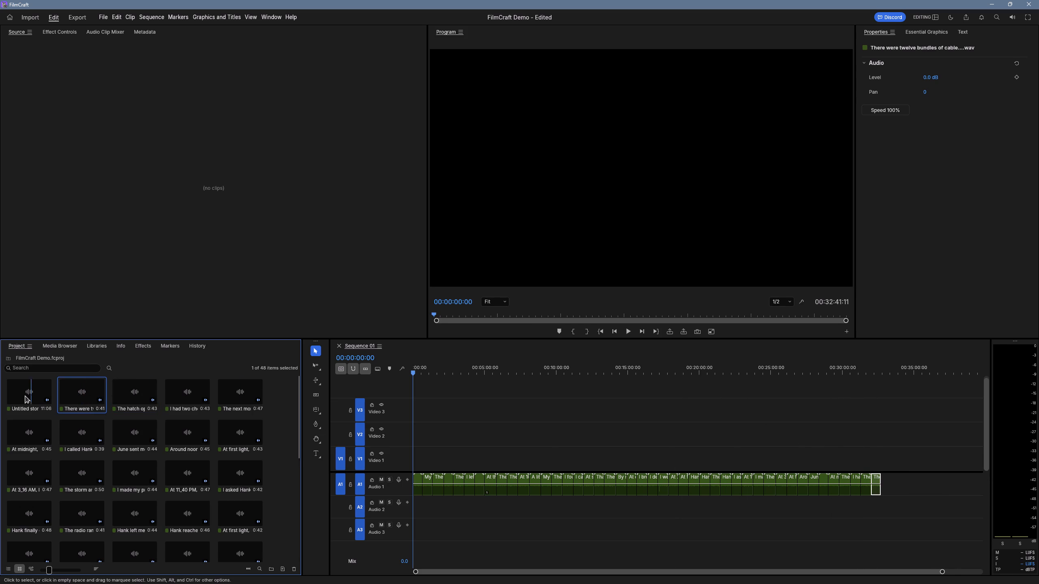
click(10, 390)
drag(32, 395, 893, 482)
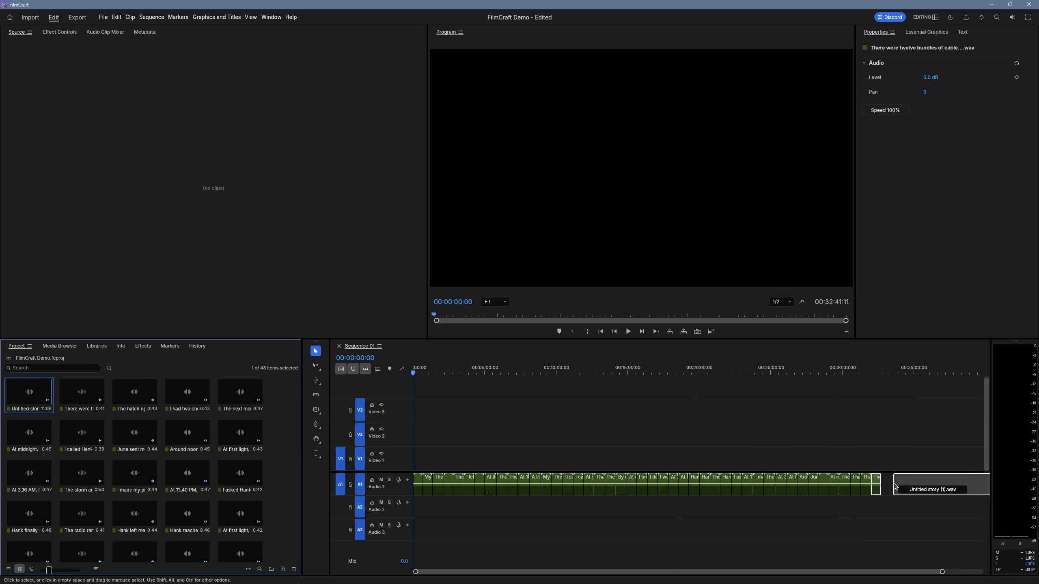
drag(893, 482, 883, 479)
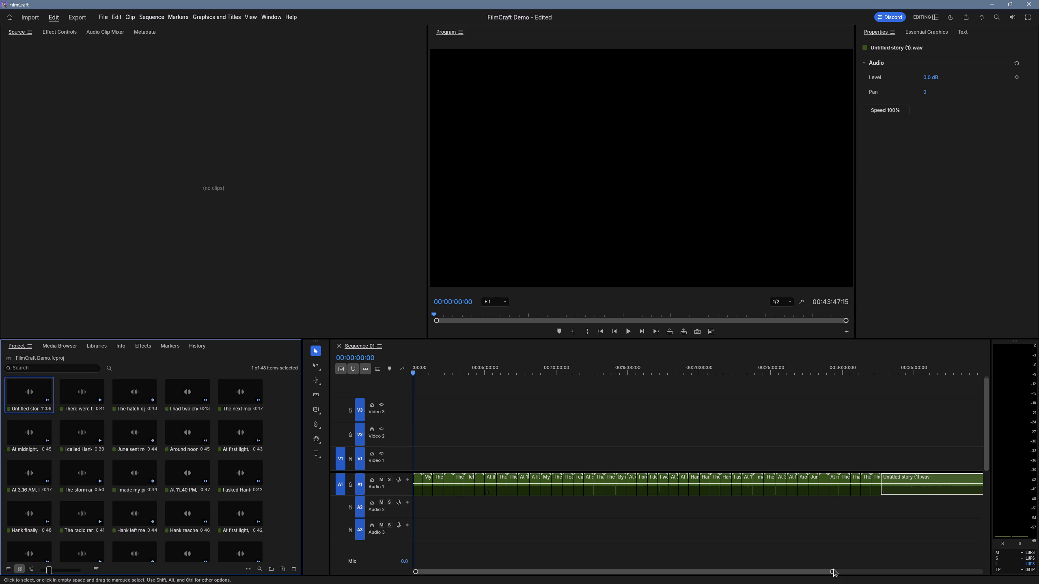
Scrub through the assembled narration around the "Untitled story (1)" clip, return the playhead to 00:00:00:00 and clear the clip selection.
drag(832, 571, 1021, 558)
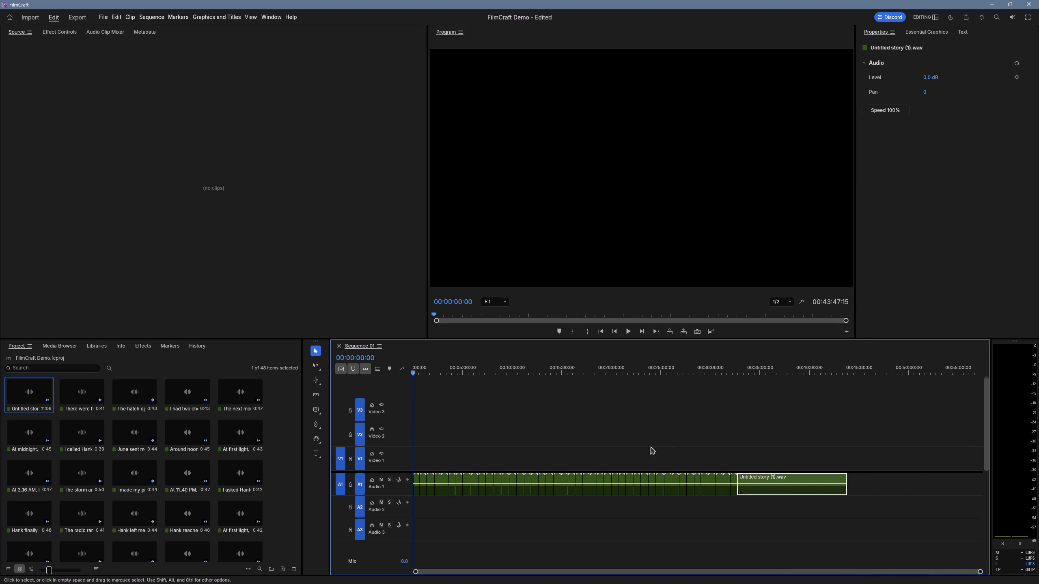
drag(764, 359, 787, 361)
drag(799, 365, 885, 368)
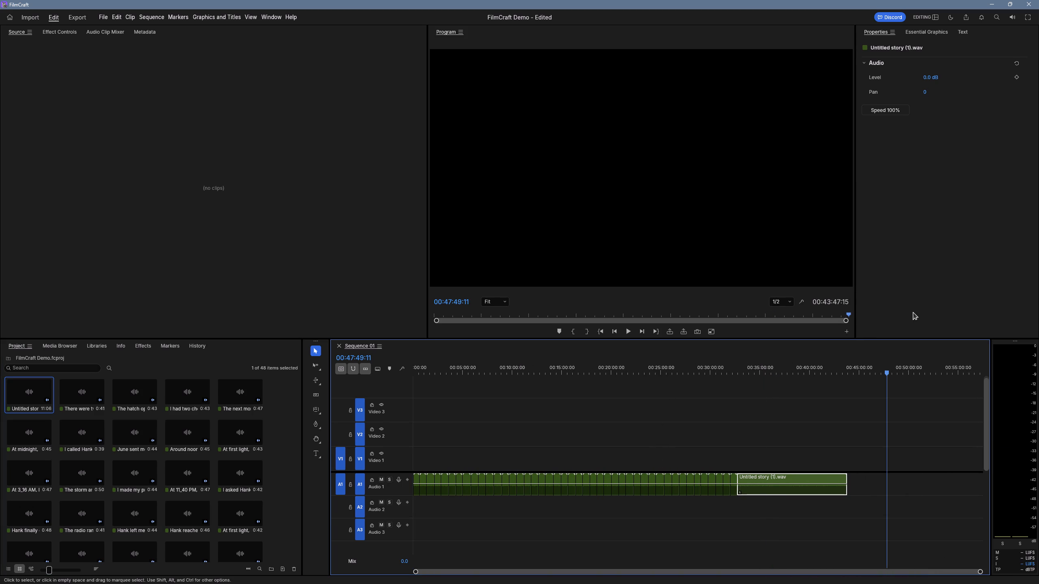
click(844, 358)
drag(849, 365, 720, 367)
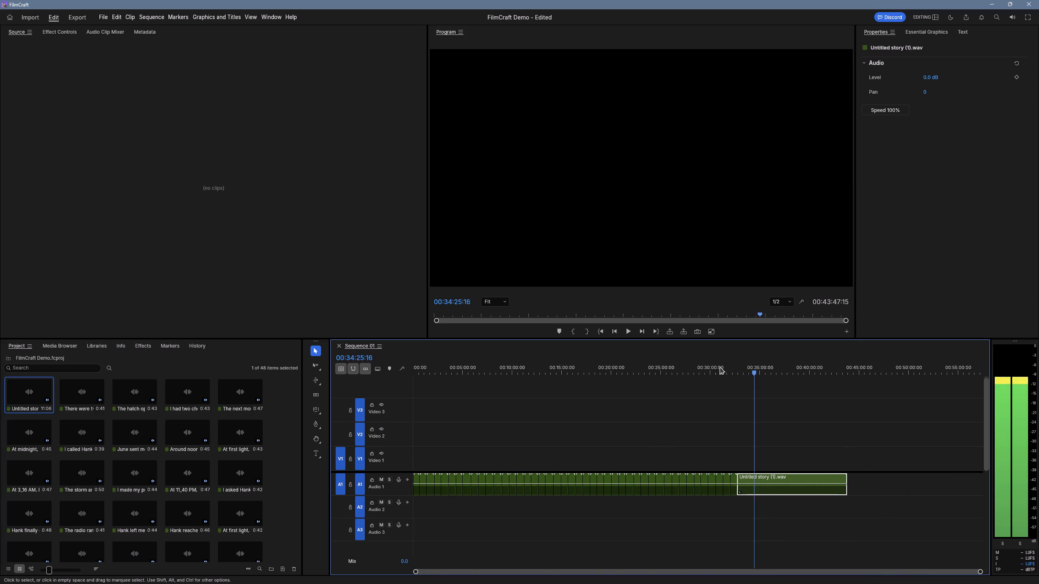
drag(720, 367, 796, 374)
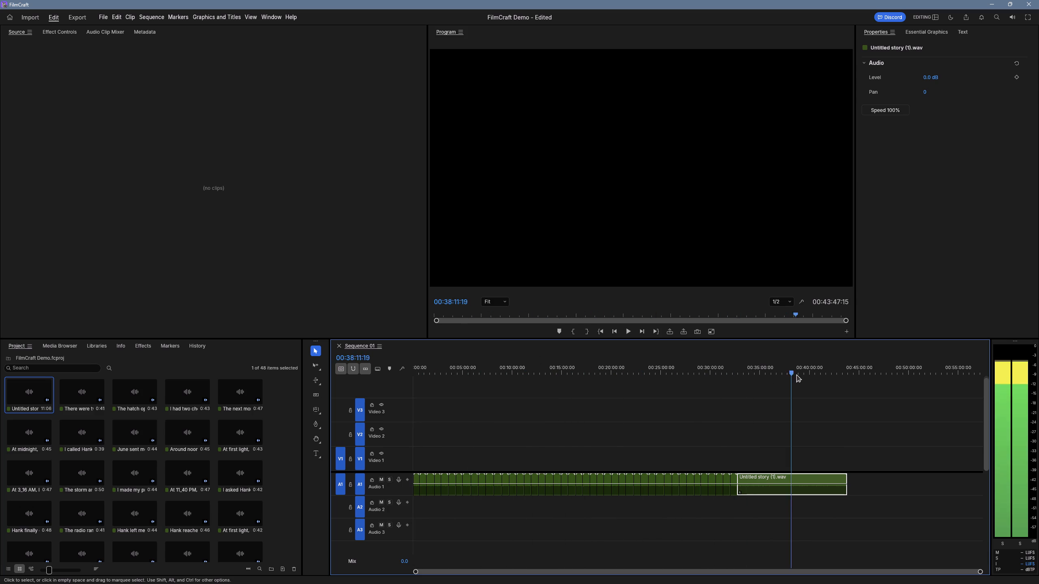
drag(796, 374, 309, 380)
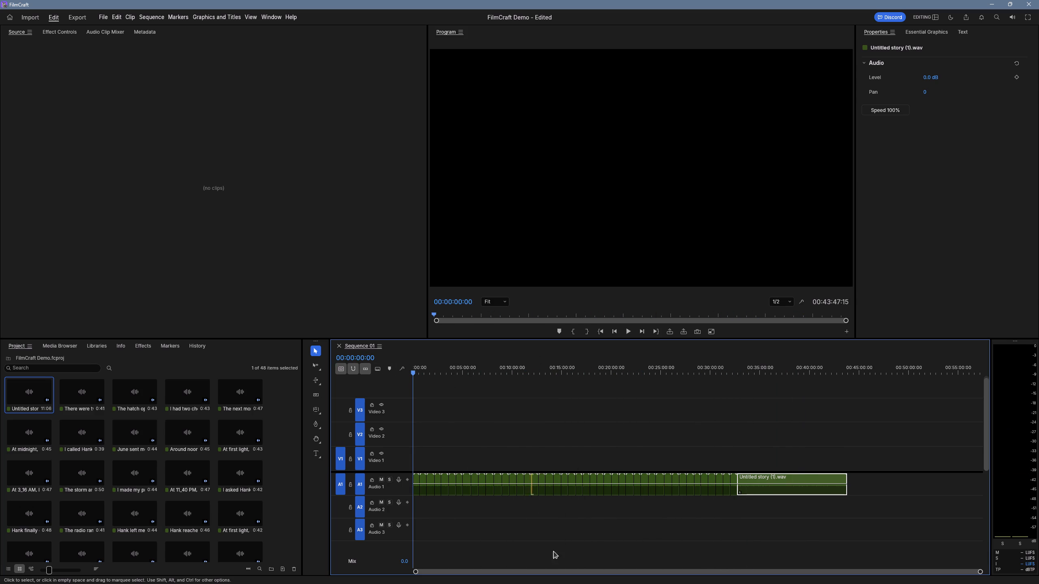
click(545, 528)
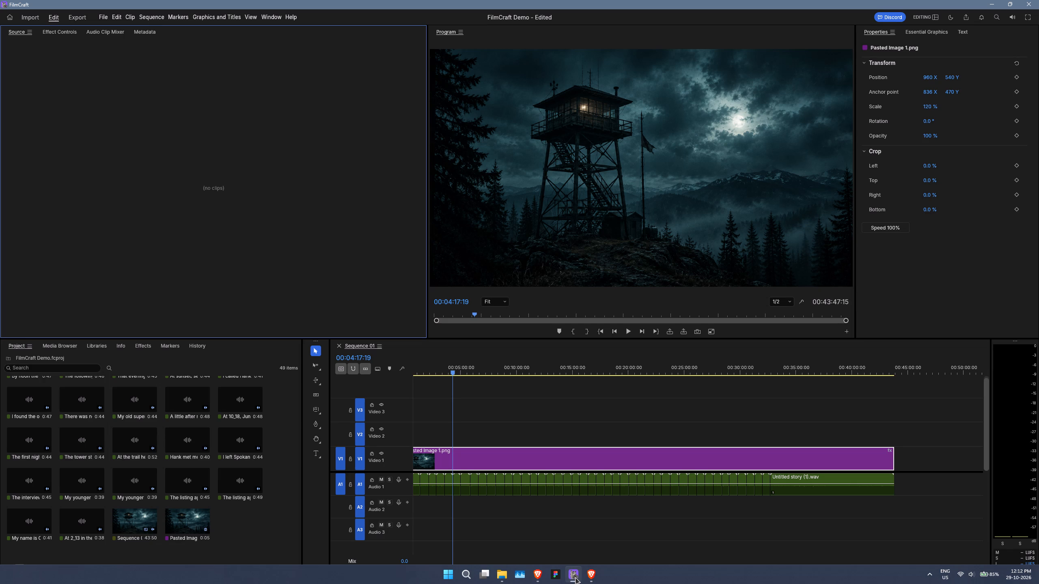
click(575, 577)
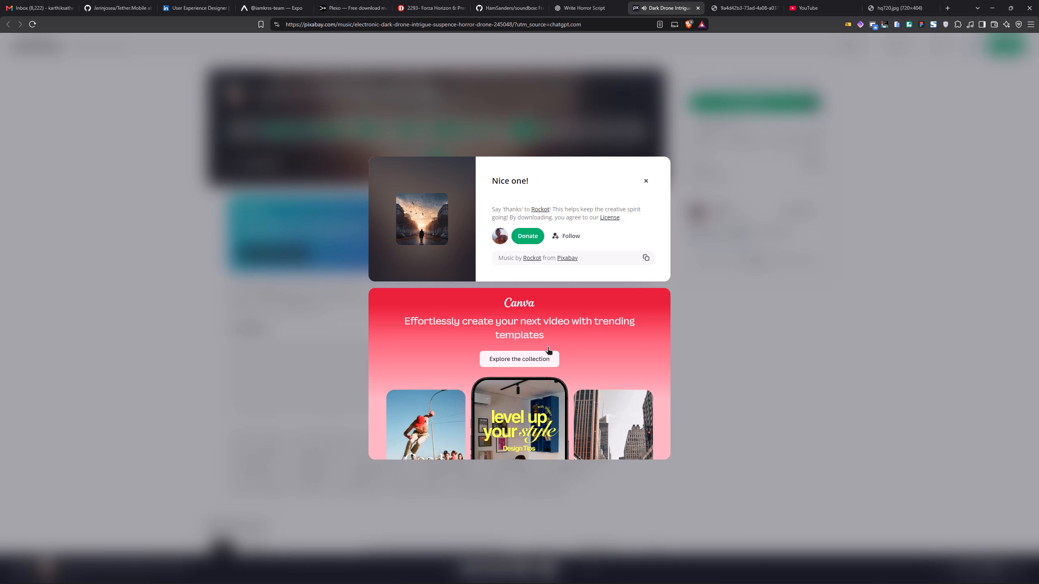
Dismiss the thank-you dialog and request the free download of Dark Drone Intrigue again.
click(646, 178)
click(746, 98)
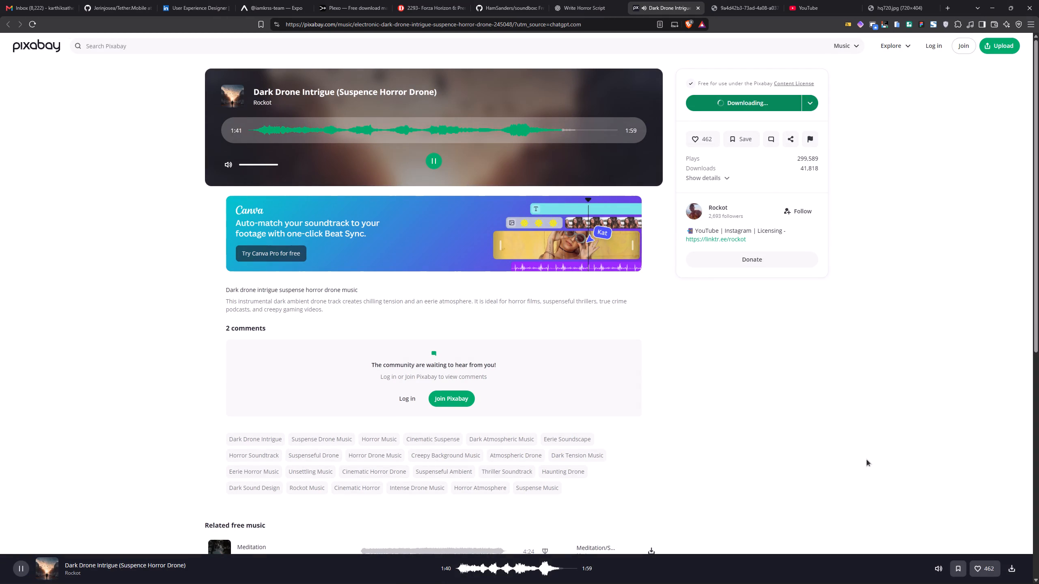
Open Free Download Manager, check its download list for the Dark Drone Intrigue track, and dismiss its window.
key(f)
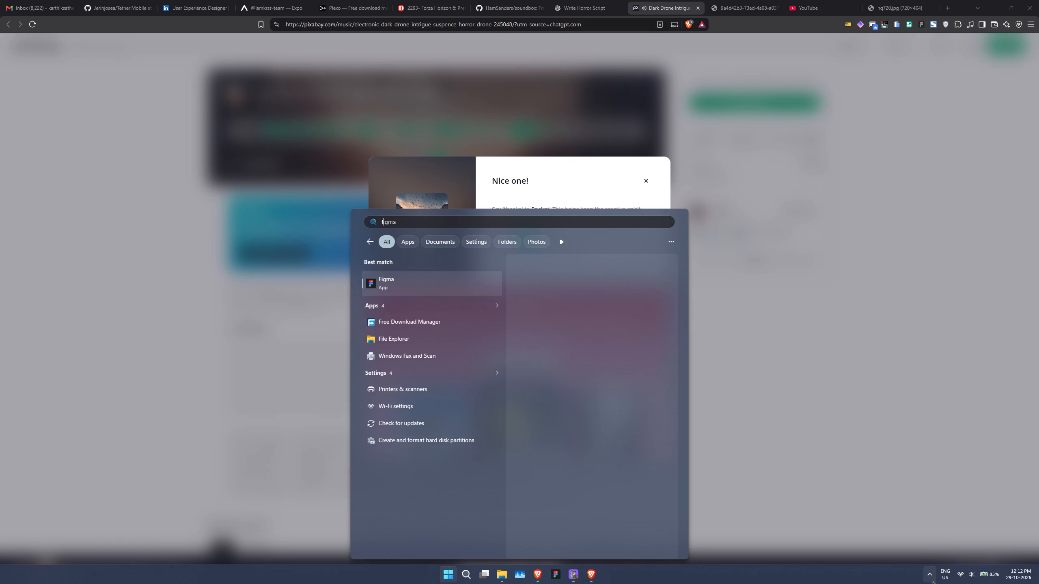
key(d)
click(457, 290)
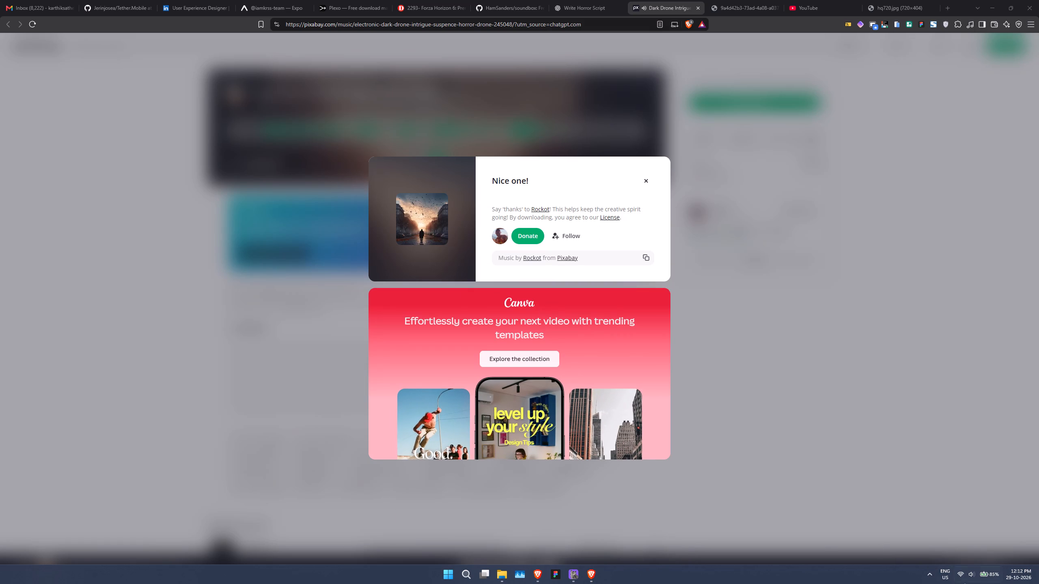
click(932, 571)
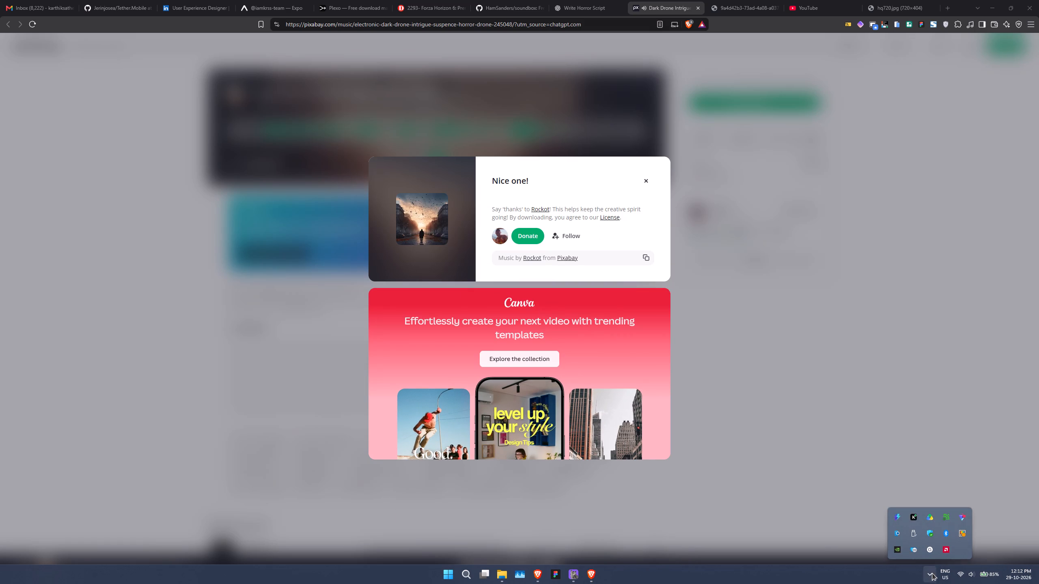
click(932, 573)
drag(571, 166, 883, 178)
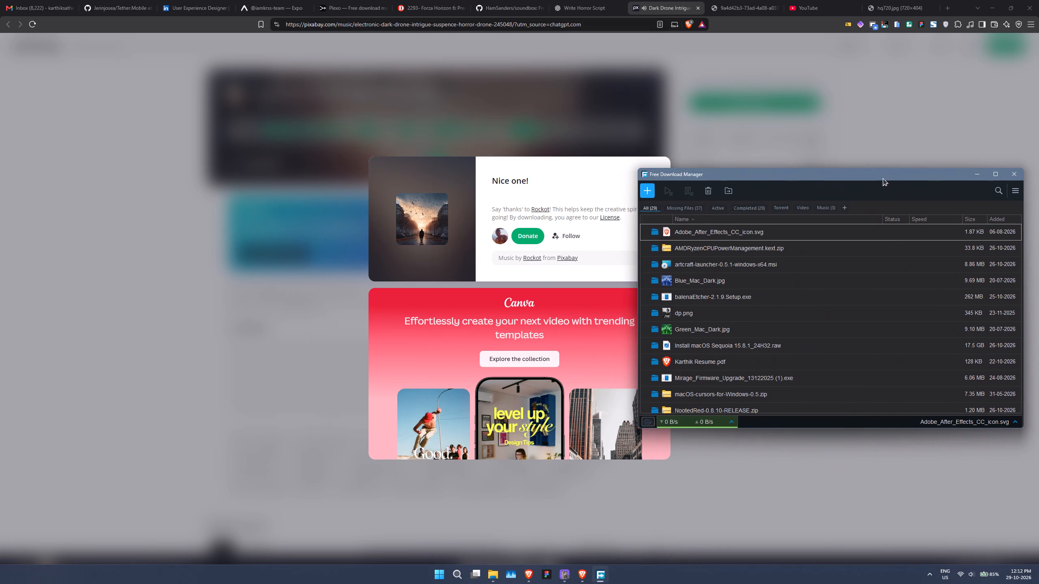
drag(883, 178, 865, 180)
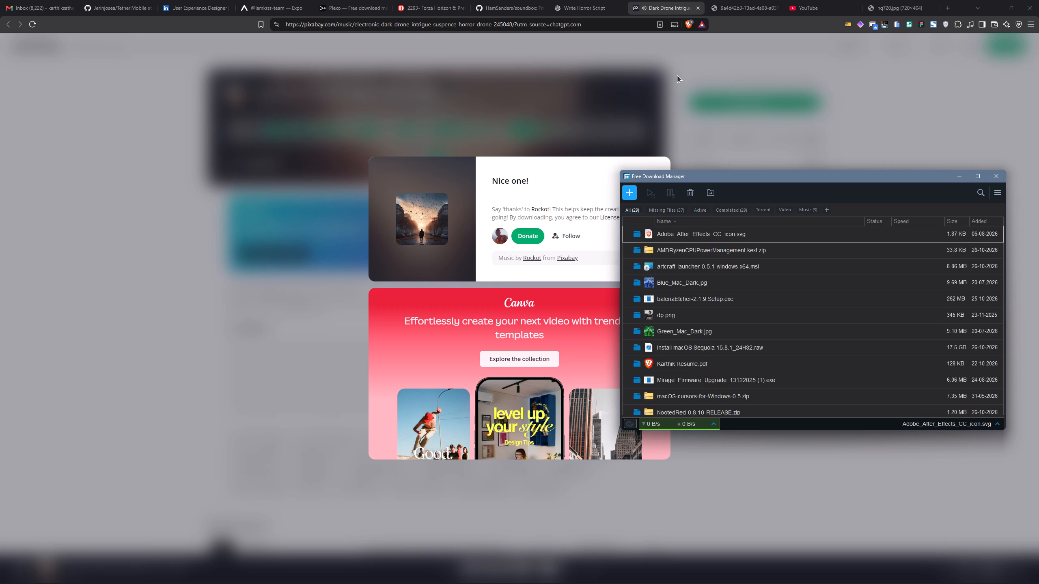
click(601, 177)
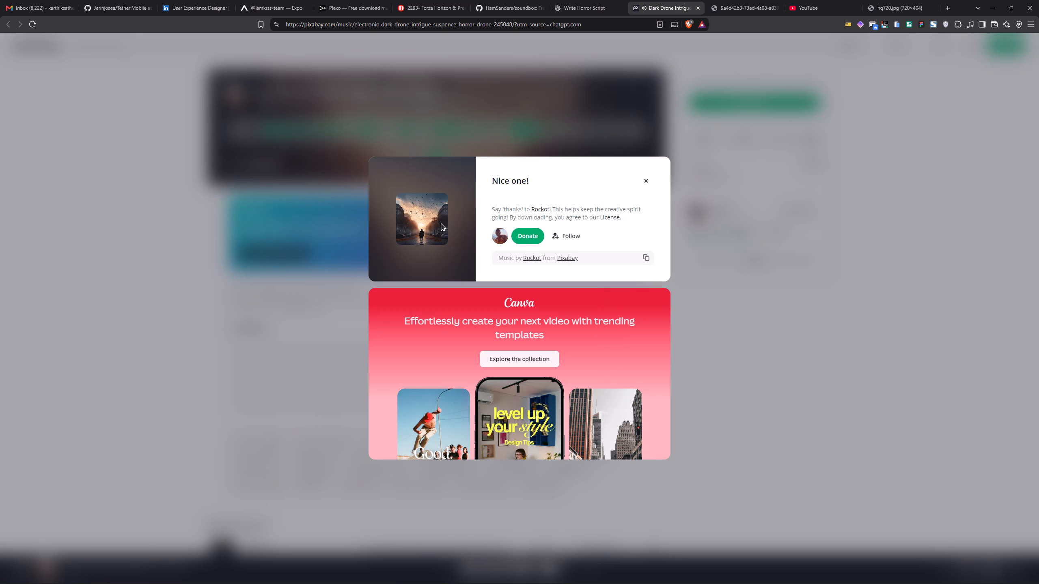
Dismiss the thank-you dialog and request Dark Drone Intrigue again with the Music track MP3 option.
click(426, 221)
click(642, 258)
click(644, 176)
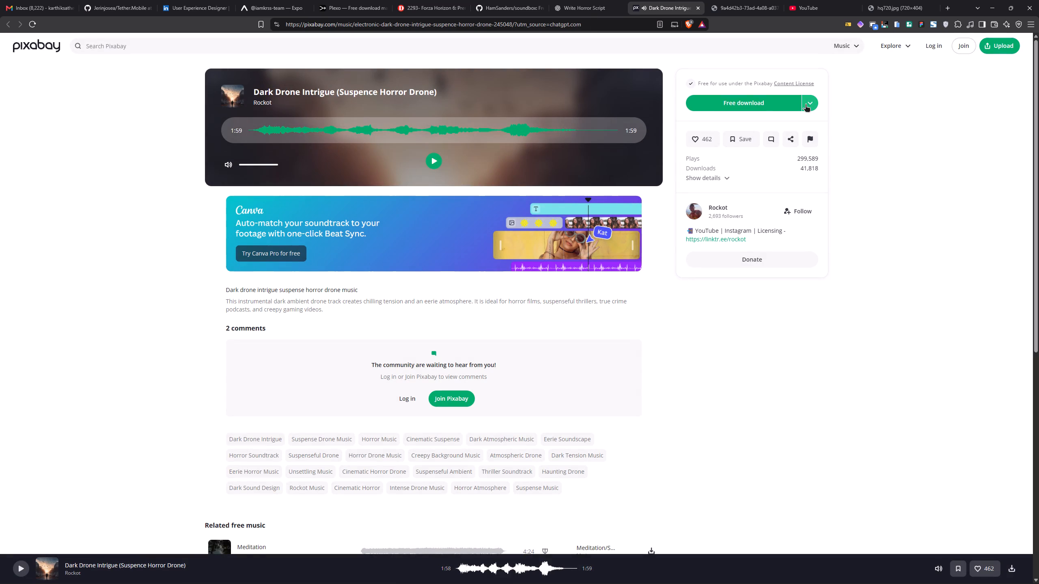
click(806, 103)
click(783, 122)
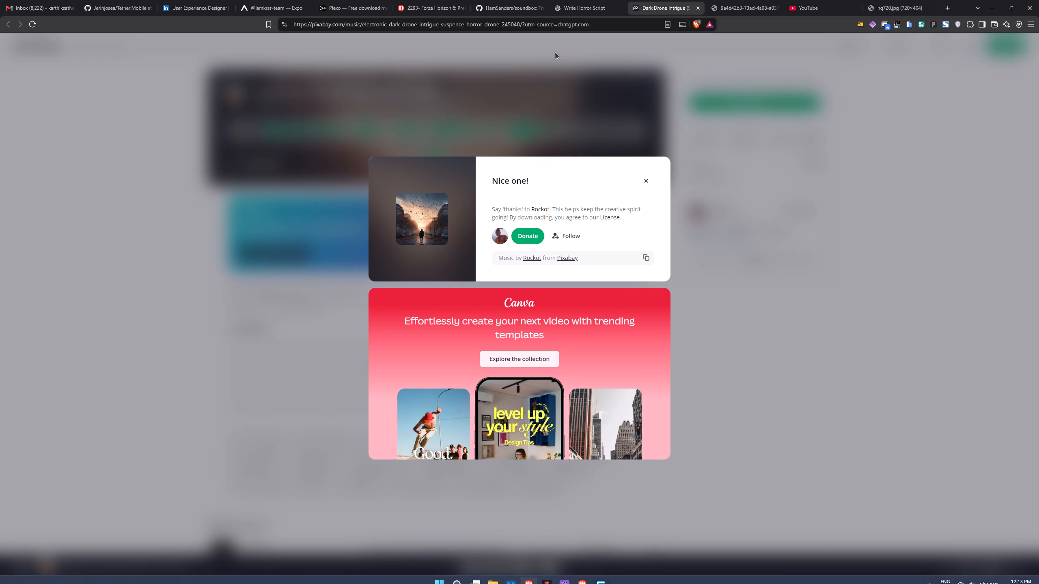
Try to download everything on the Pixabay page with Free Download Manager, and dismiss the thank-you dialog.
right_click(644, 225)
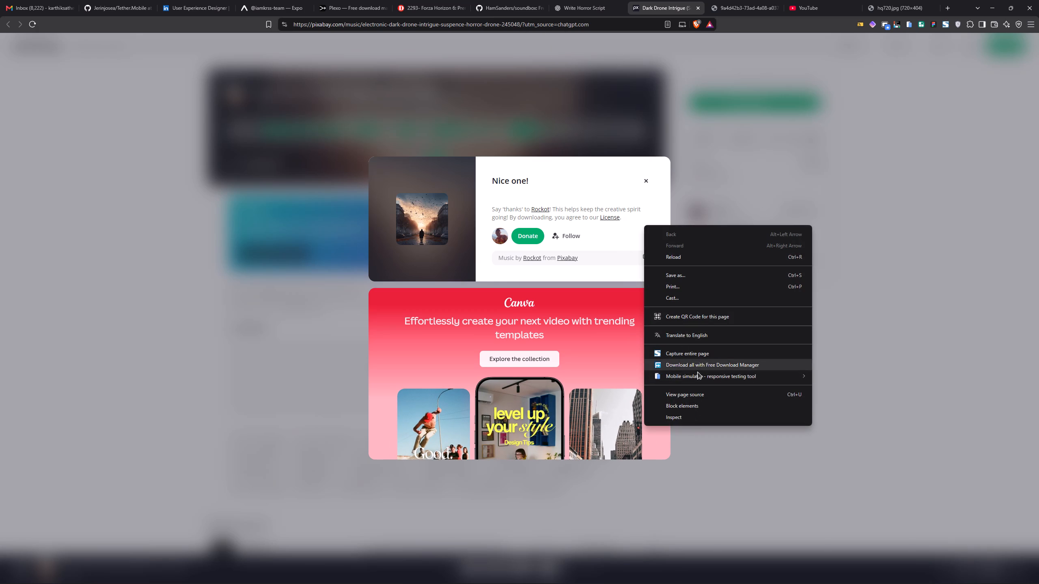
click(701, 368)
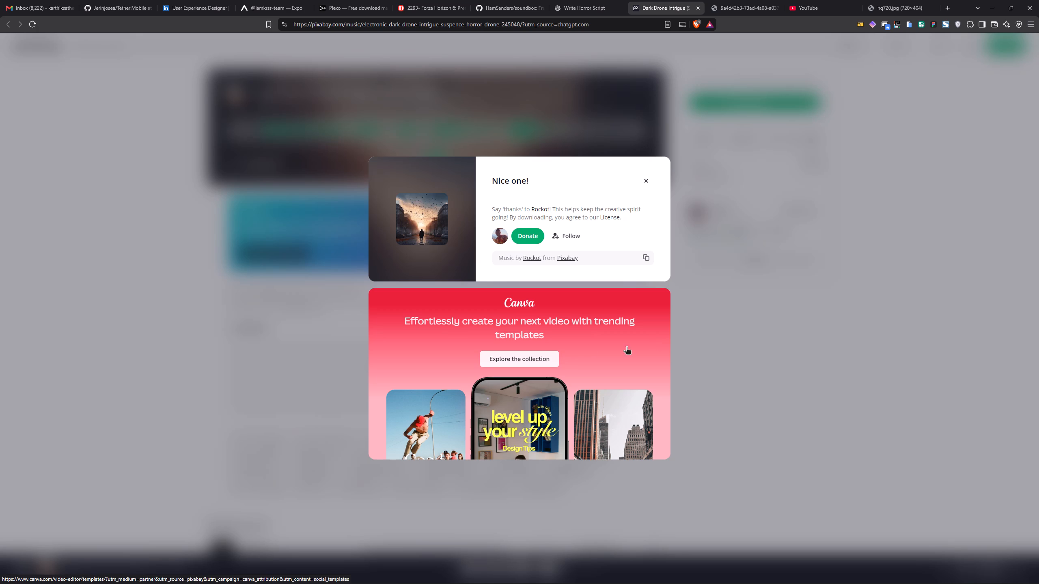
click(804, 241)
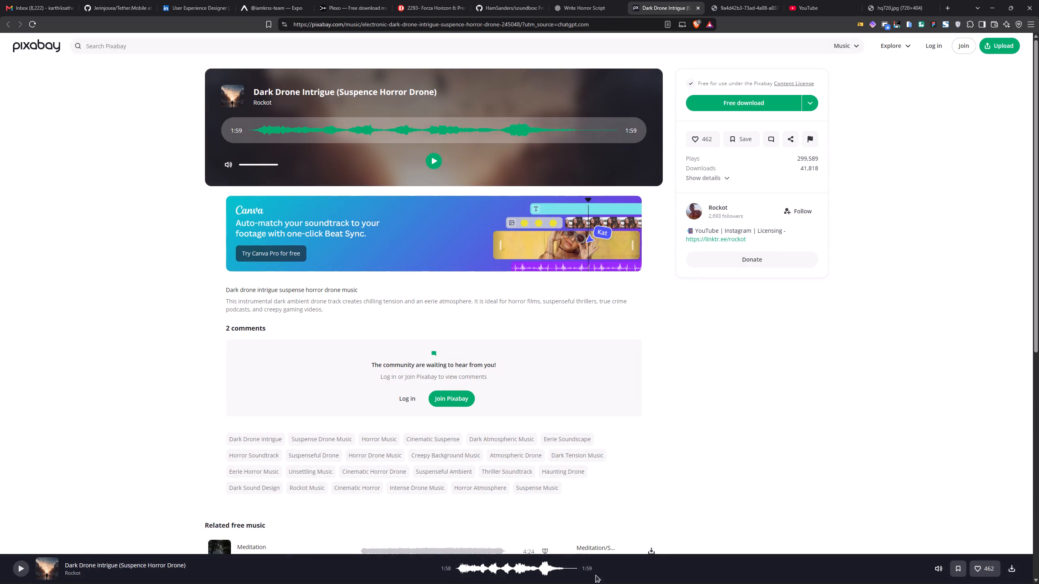
Request the Dark Drone Intrigue download from the page's music player bar.
click(1009, 564)
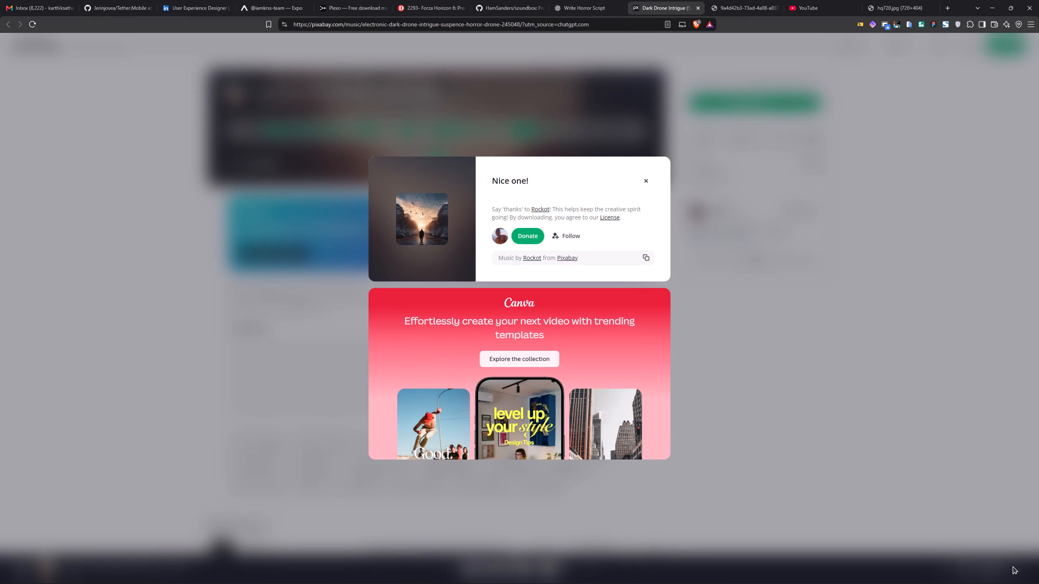
View the artist Rockot's Pixabay profile and go back to the Dark Drone Intrigue page.
click(539, 209)
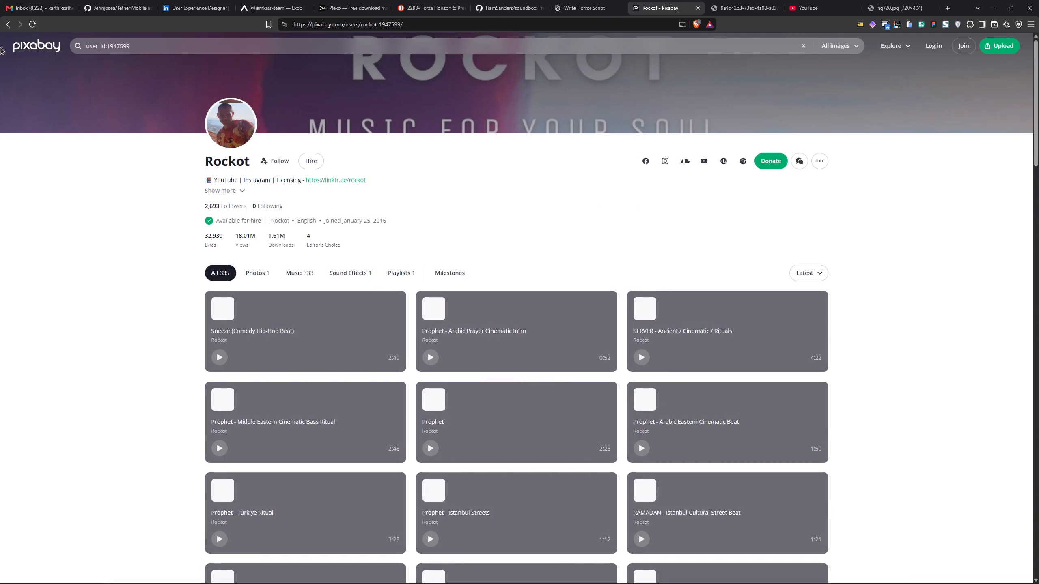
click(9, 27)
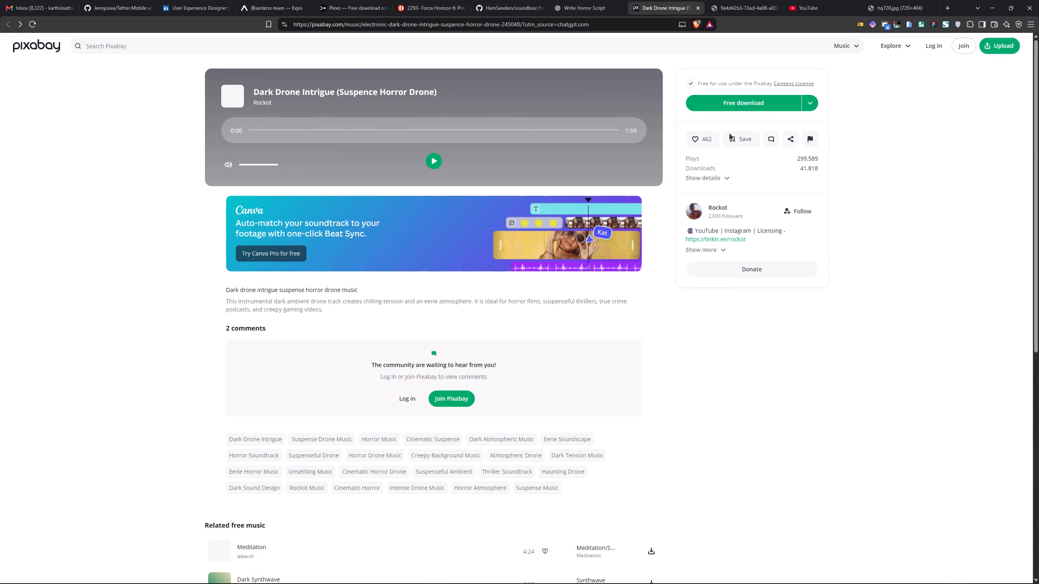
Request the Music track MP3 of Dark Drone Intrigue once more and expand the track's details.
click(809, 103)
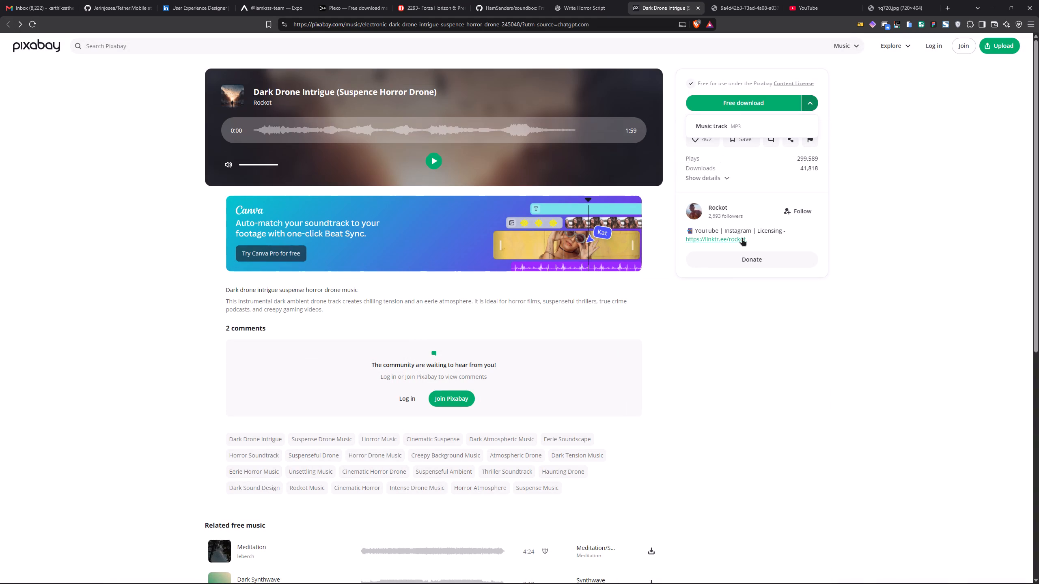
click(746, 127)
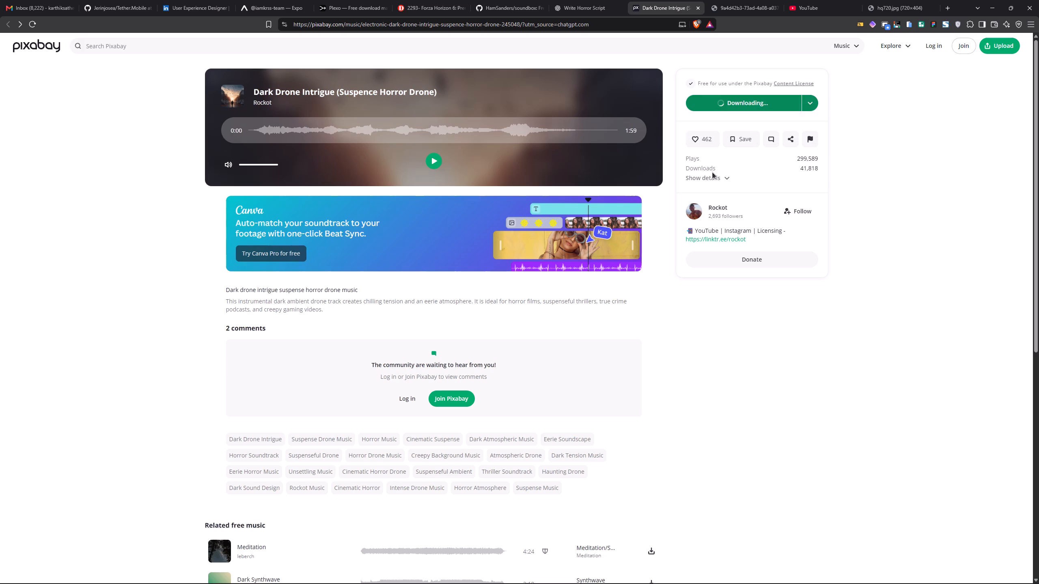
click(718, 180)
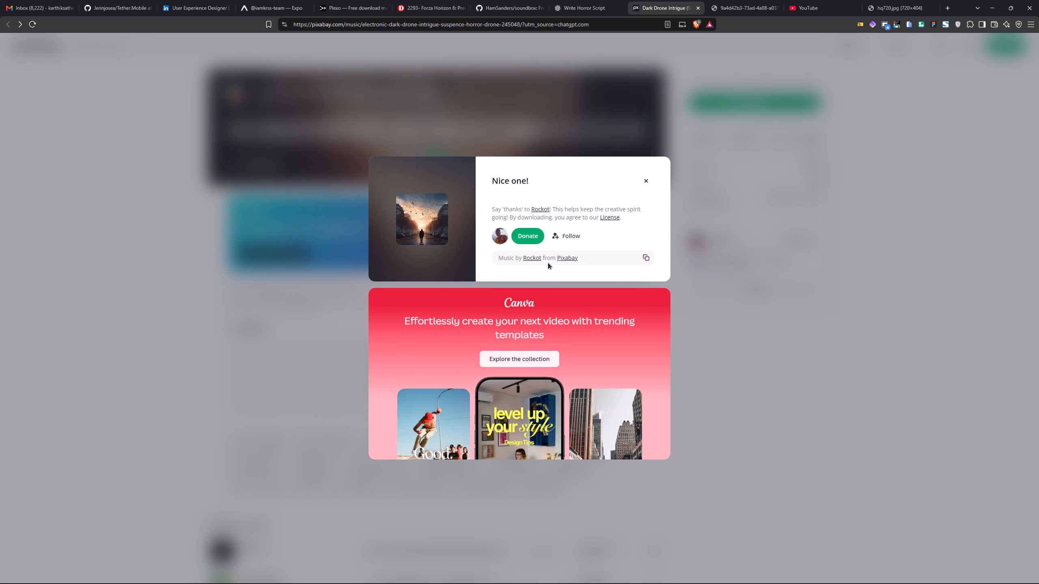
Open Rockot's donation page in a separate tab and return to the Dark Drone Intrigue tab.
click(525, 238)
click(627, 0)
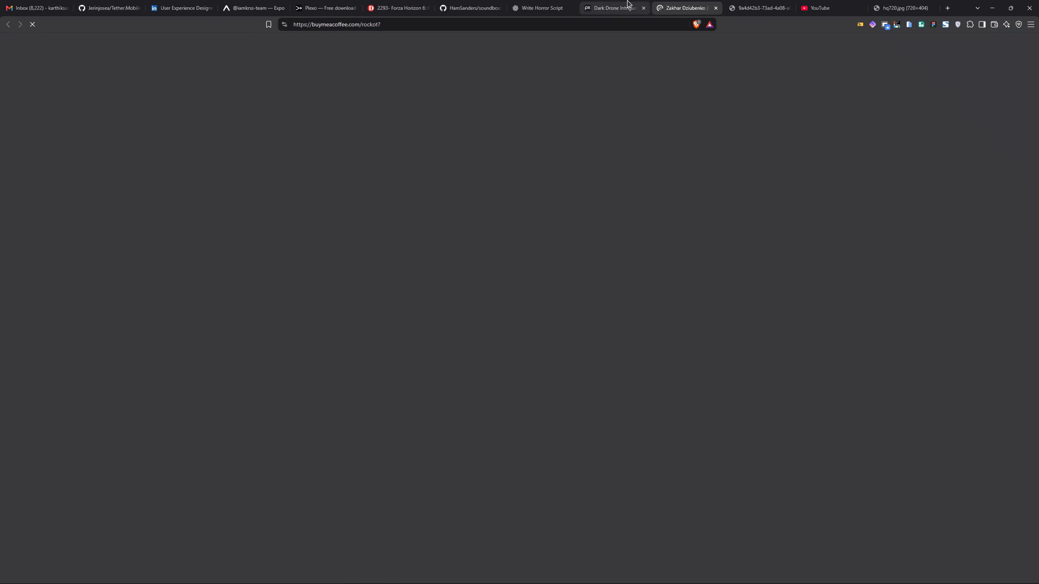
Copy the track's attribution, look it up from the donation page's tab, close that tab, and dismiss Pixabay's thank-you dialog.
click(648, 258)
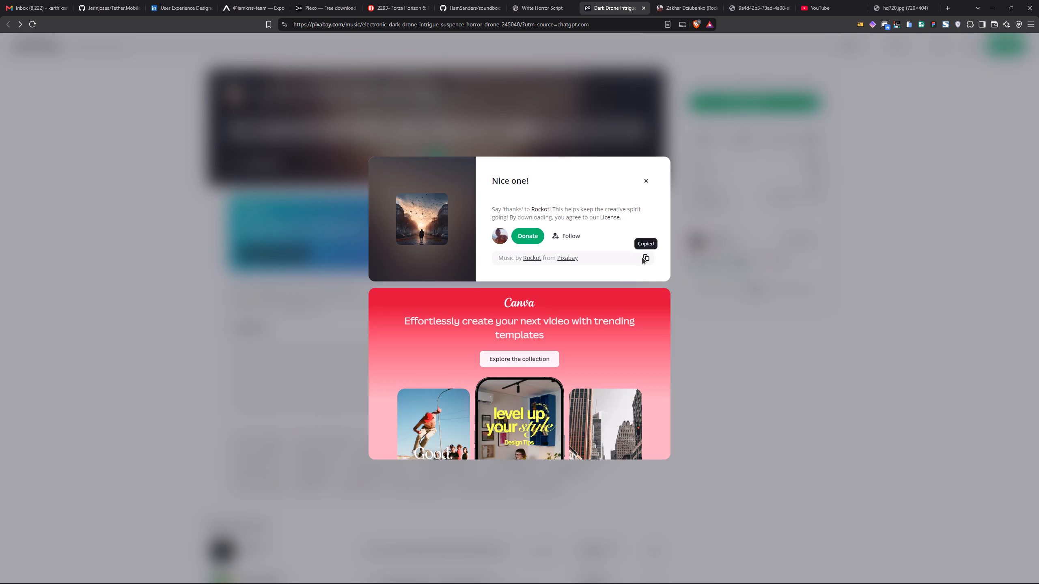
click(669, 0)
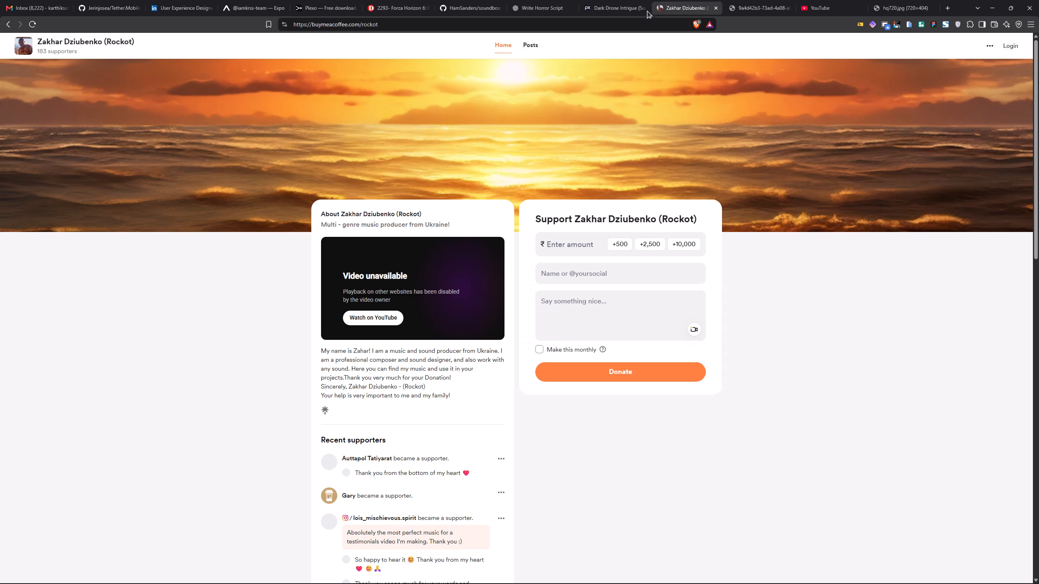
click(571, 26)
key(ctrl+v)
key(Return)
key(Return)
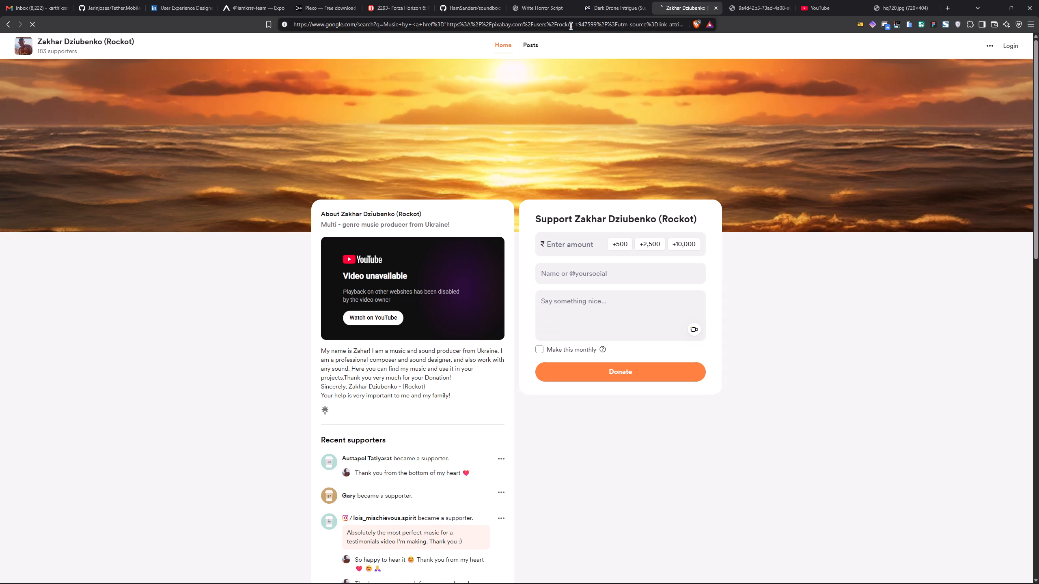
click(714, 5)
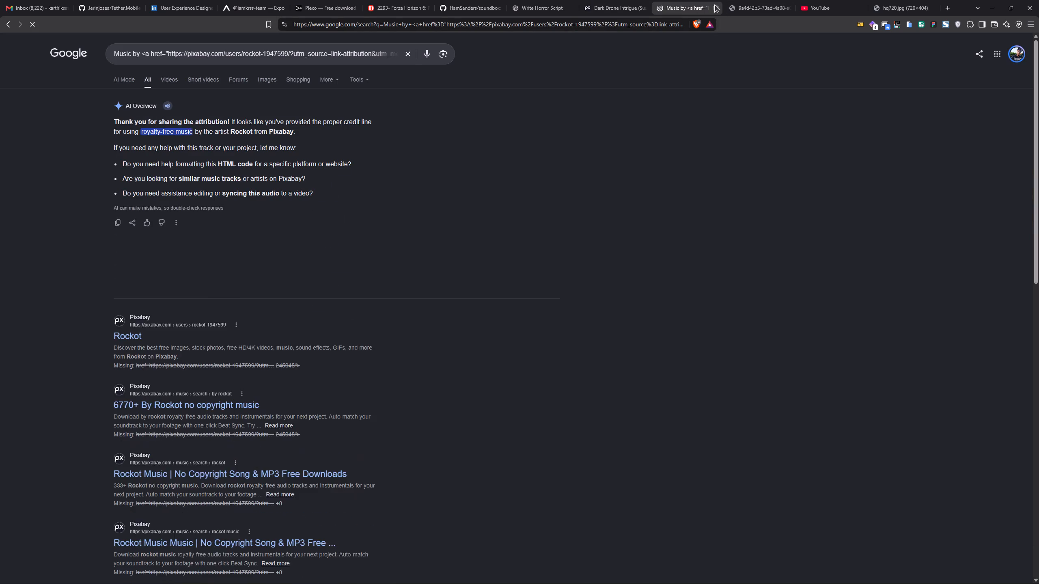
click(612, 0)
click(733, 218)
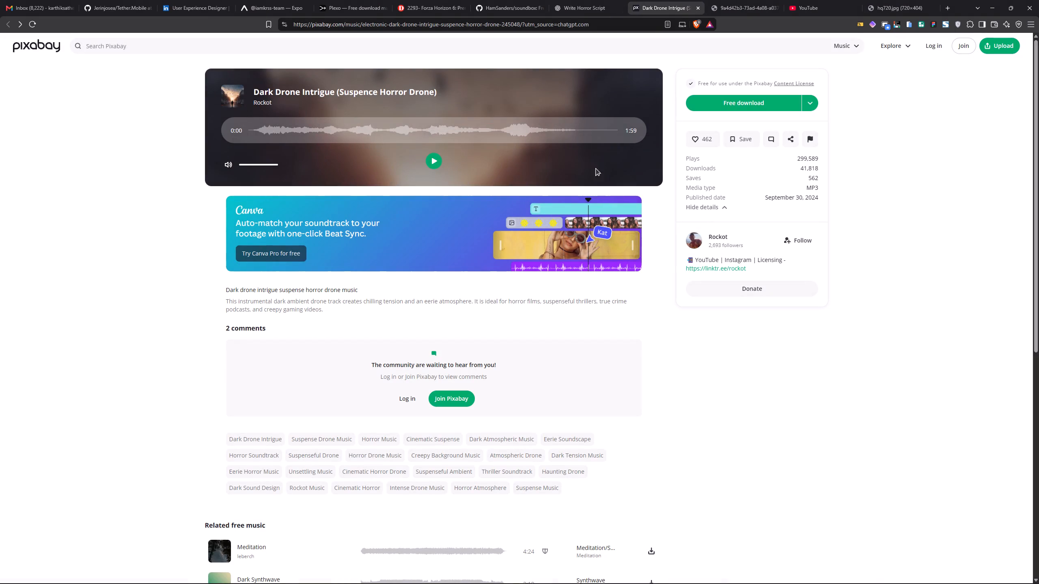
Inspect the page markup around the Dark Drone Intrigue waveform player in DevTools, examining its container elements, and close DevTools.
right_click(551, 165)
click(602, 353)
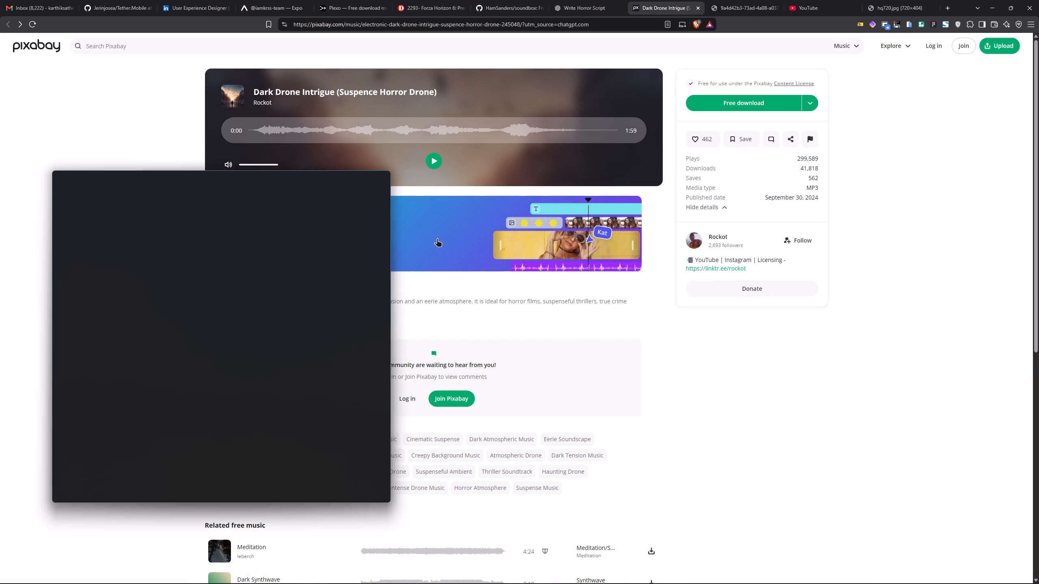
click(61, 190)
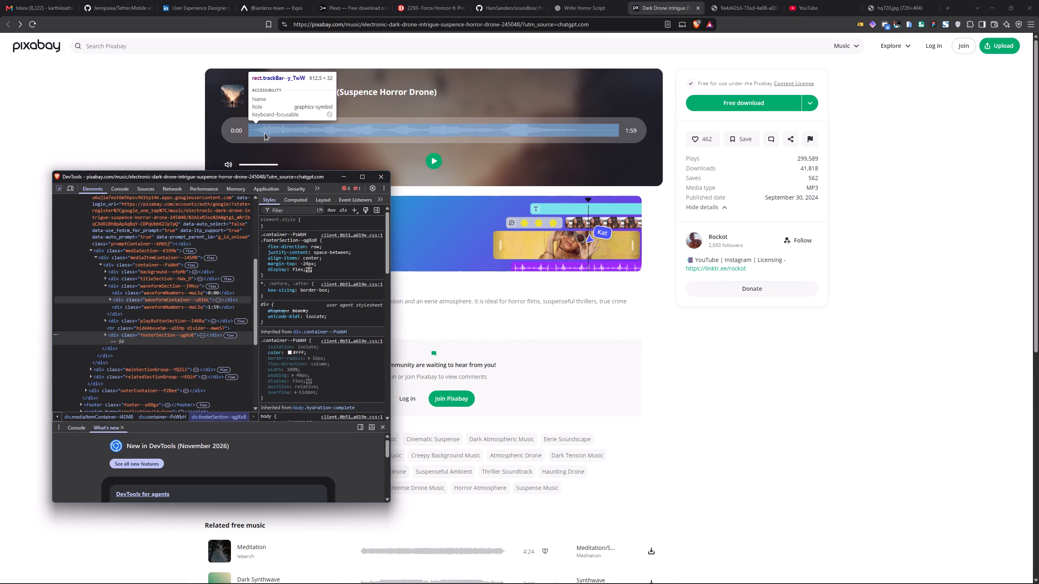
click(264, 133)
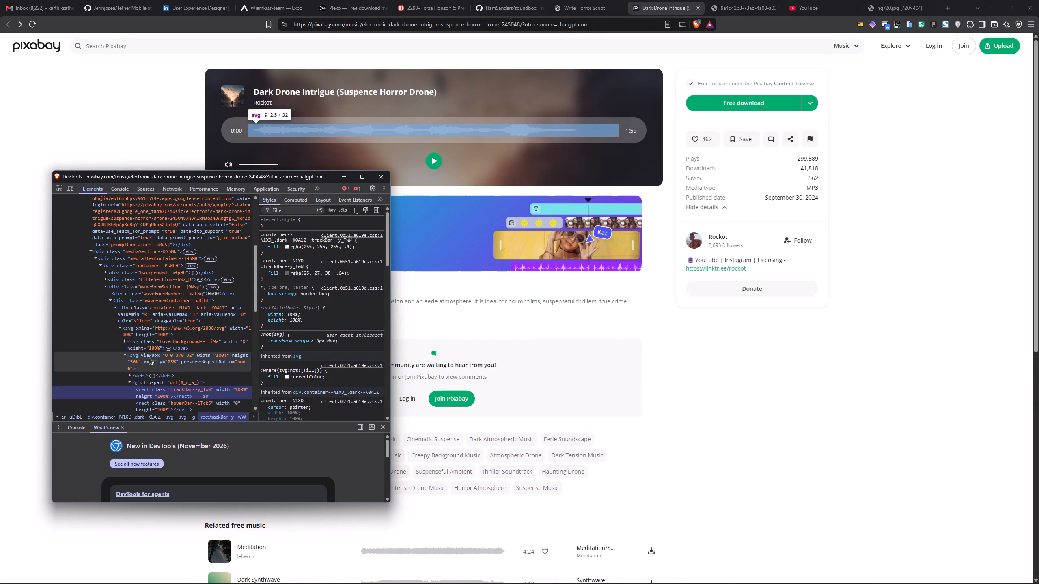
click(160, 311)
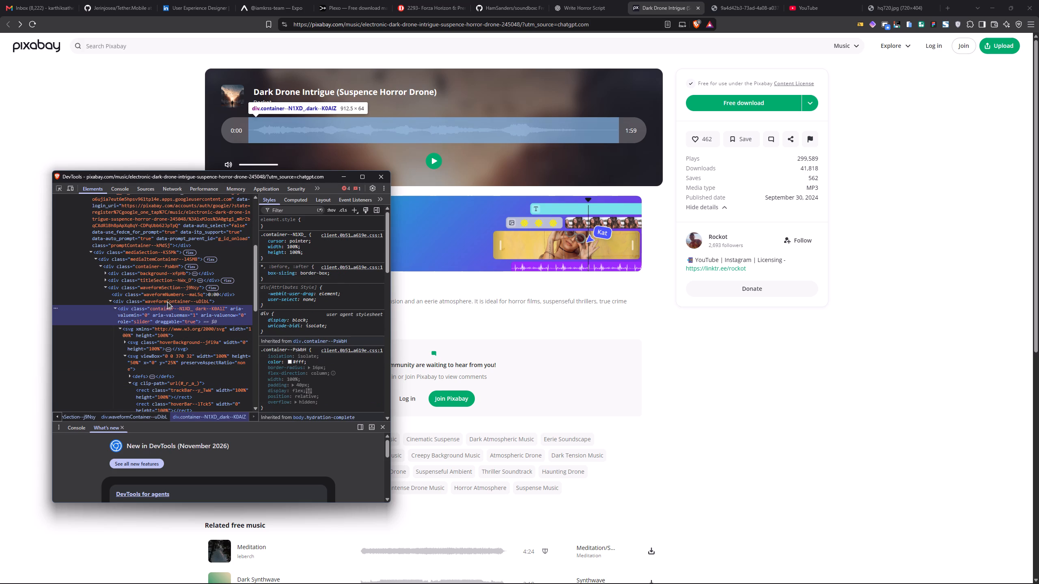
click(170, 298)
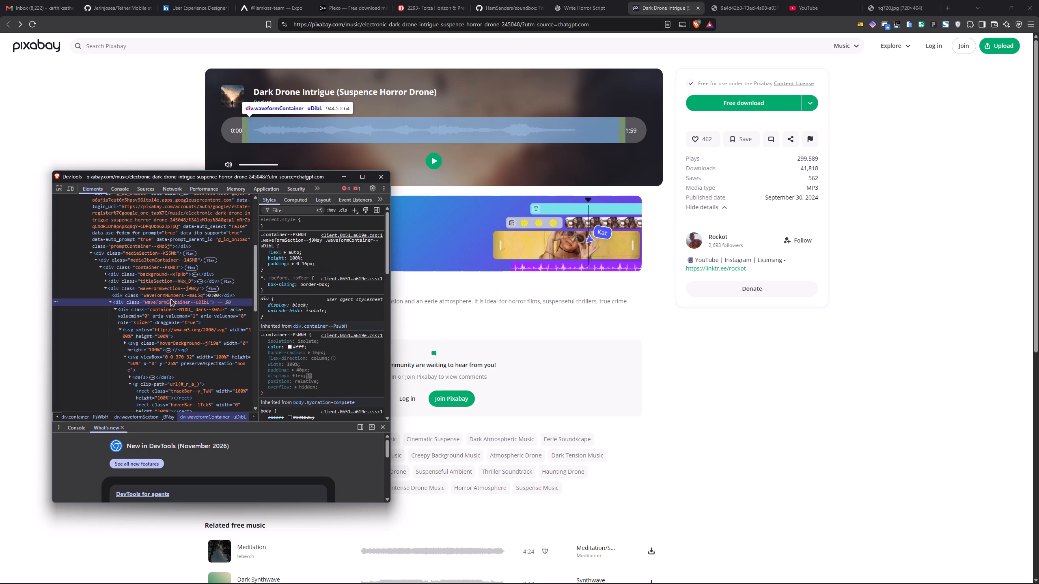
scroll(184, 306, up, 1)
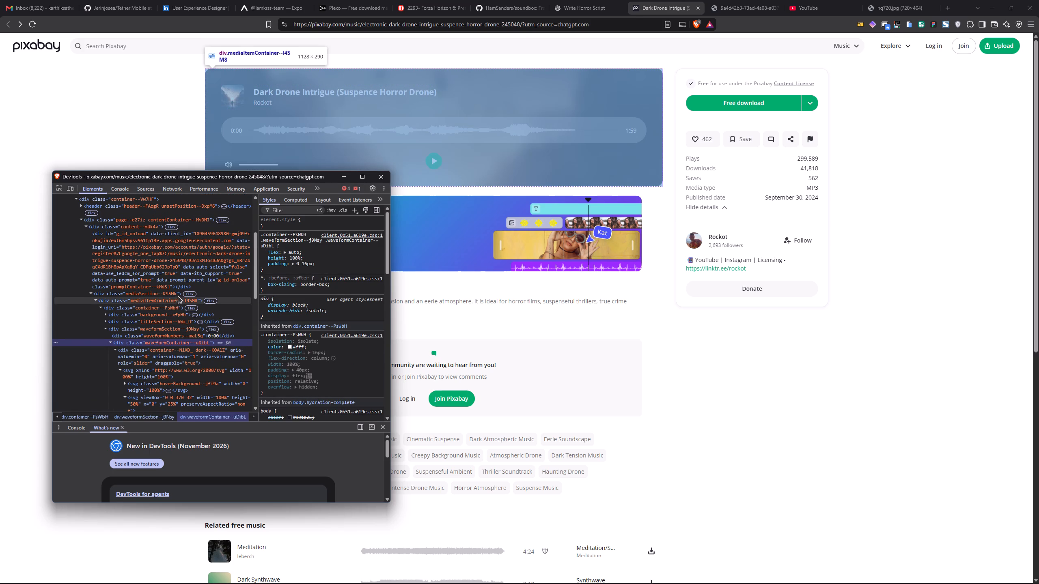
click(159, 271)
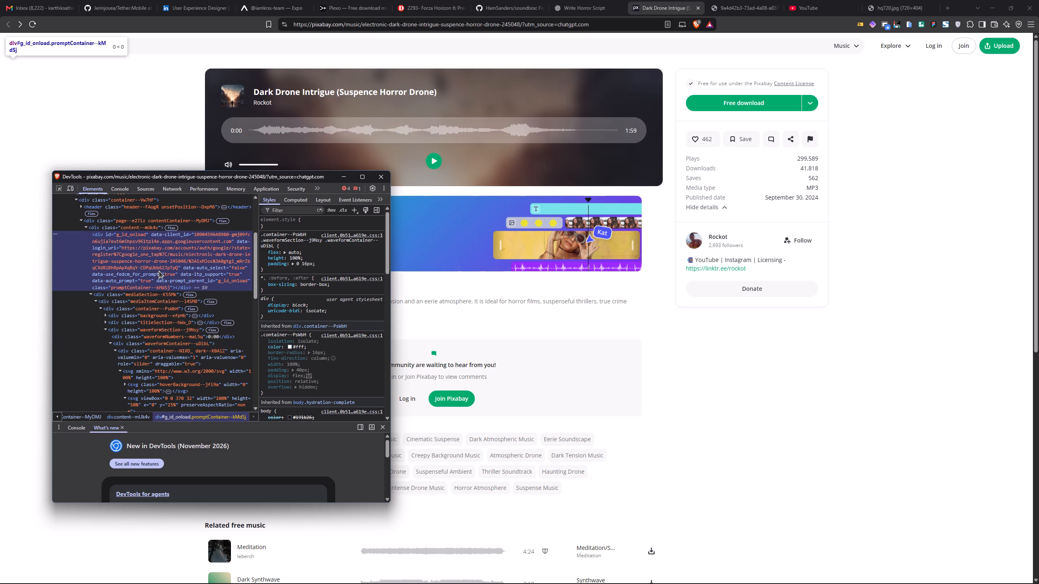
scroll(169, 294, down, 1)
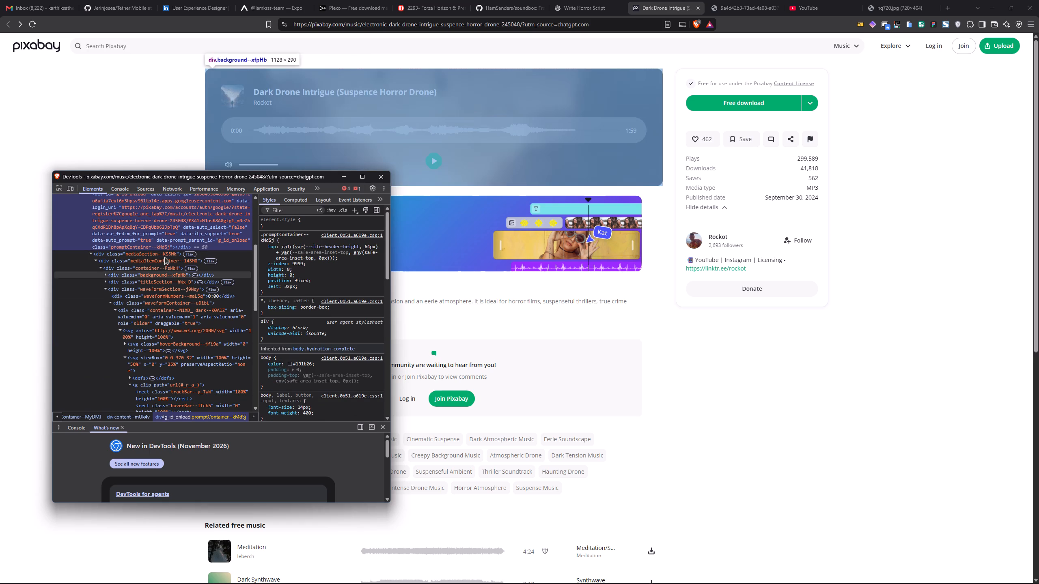
click(162, 256)
scroll(148, 279, down, 4)
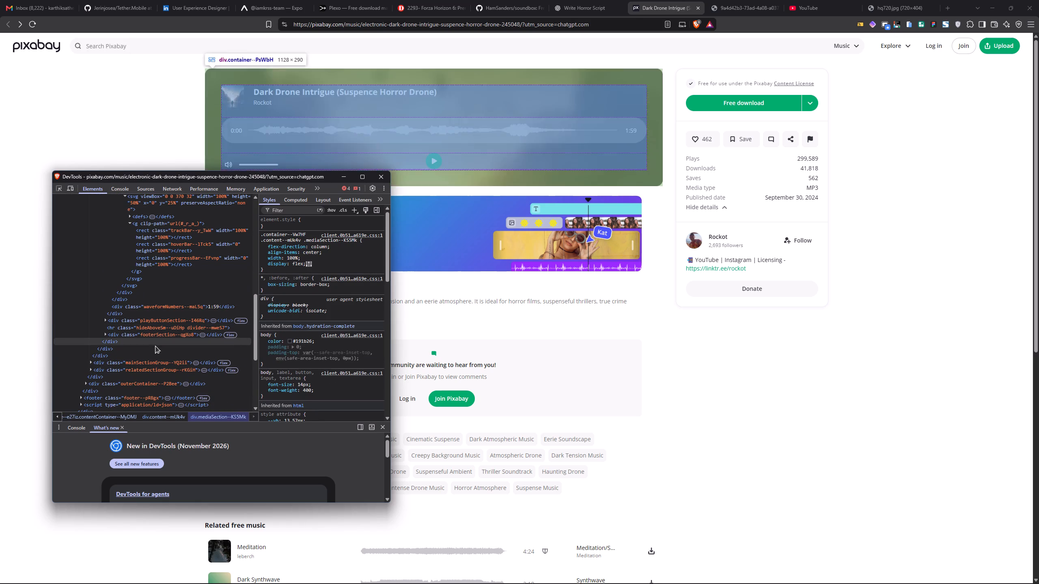
scroll(147, 381, down, 1)
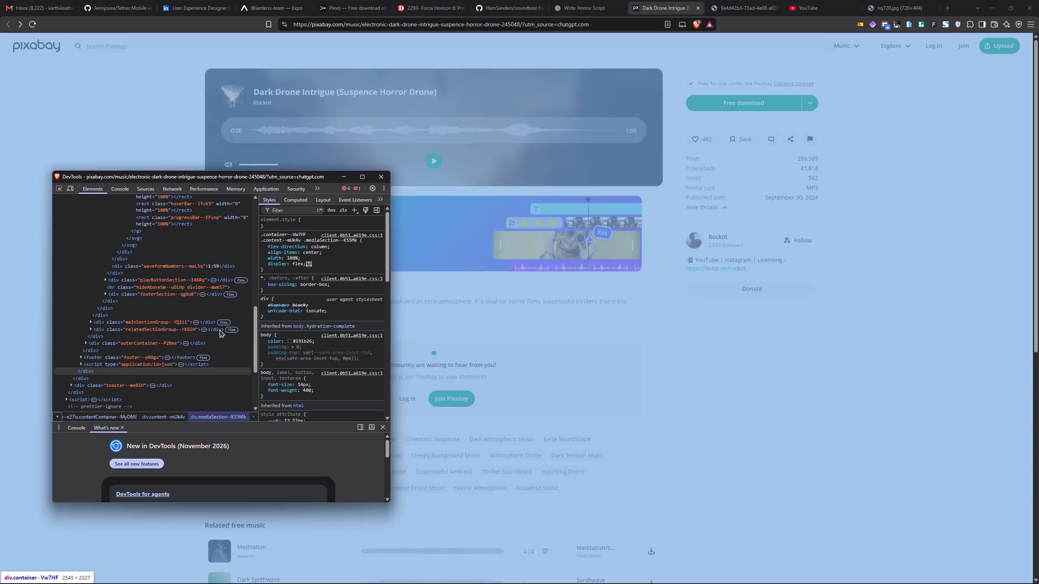
click(384, 184)
click(385, 179)
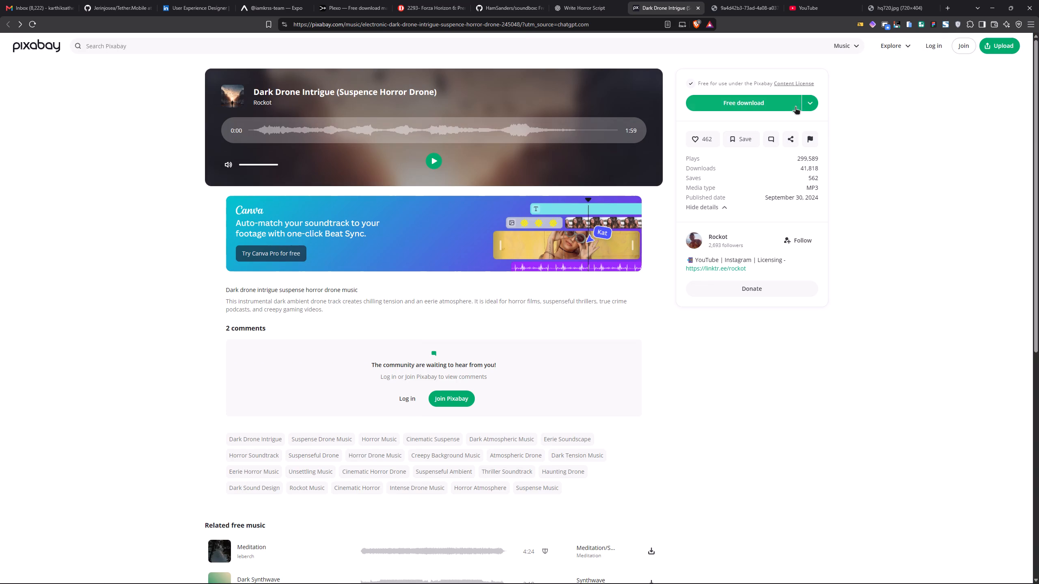
Request the Dark Drone Intrigue download again from the download options and dismiss the thank-you dialog.
click(805, 103)
click(791, 127)
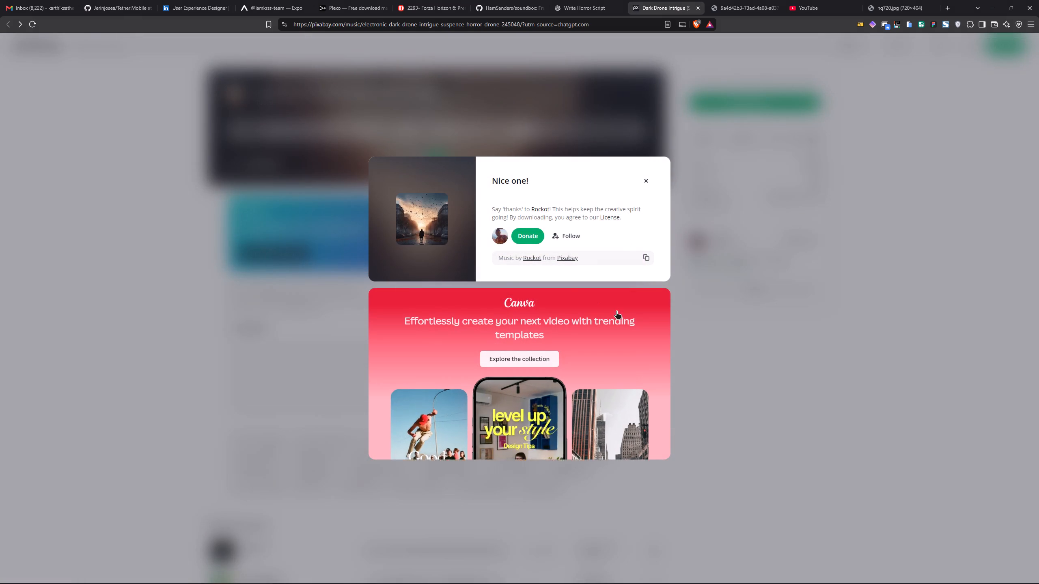
click(902, 175)
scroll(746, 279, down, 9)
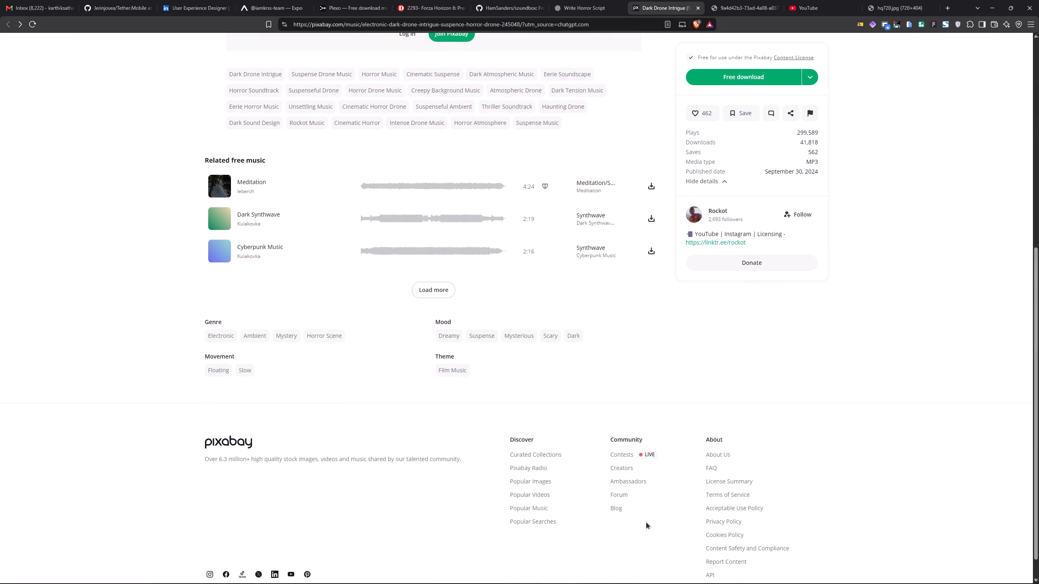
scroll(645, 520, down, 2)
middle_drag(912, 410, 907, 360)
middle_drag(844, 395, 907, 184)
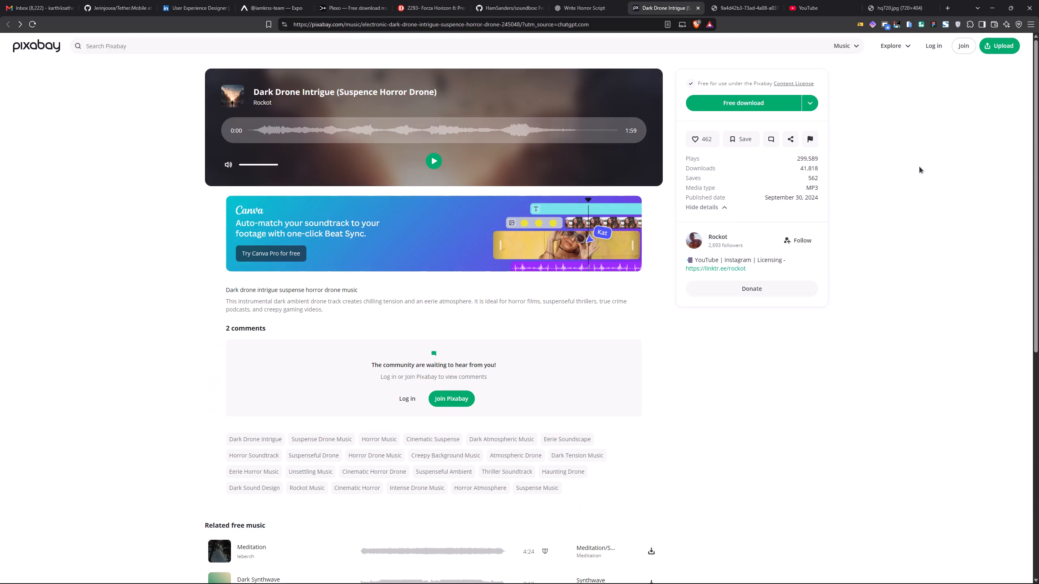
Open the Pixabay login form.
click(927, 45)
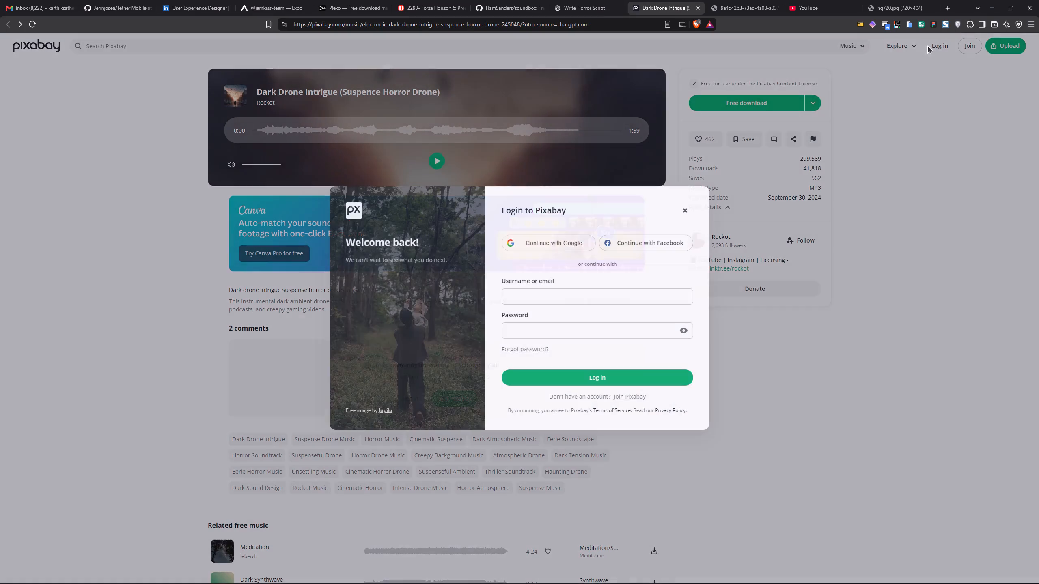
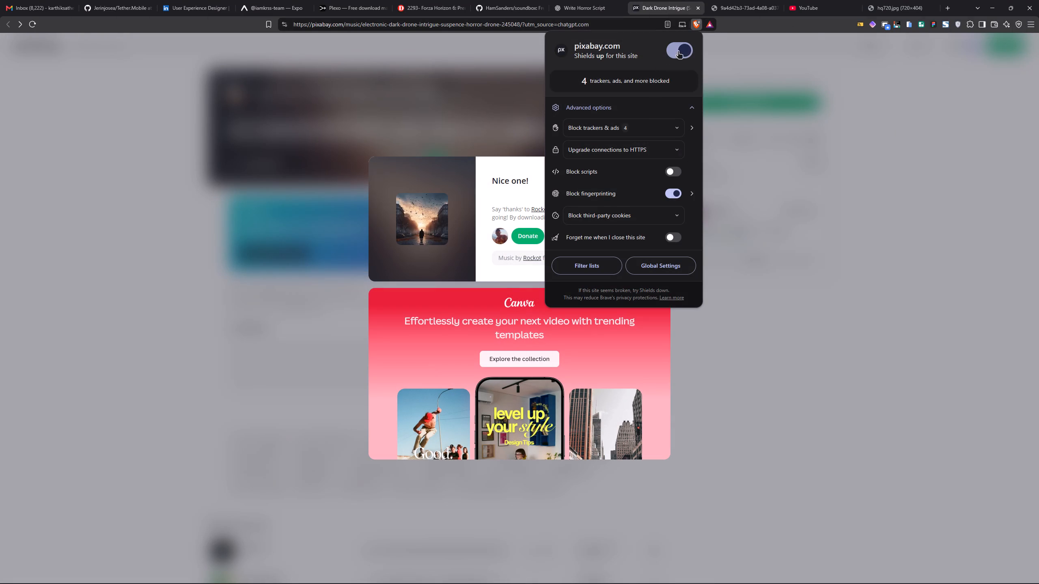
Turn off Brave Shields for pixabay.com, request the Dark Drone Intrigue download again, and dismiss the thank-you dialog.
click(685, 52)
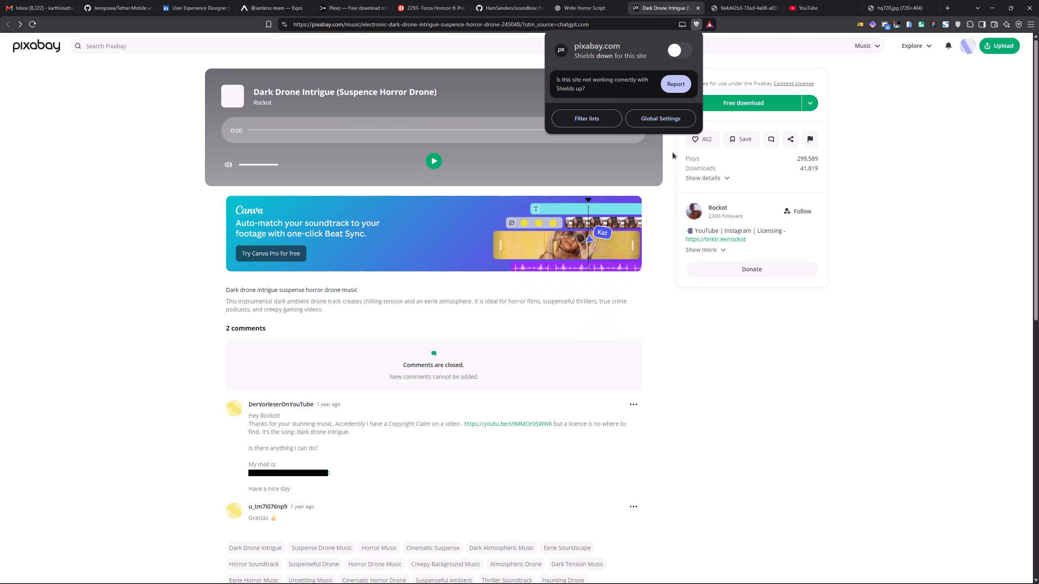
click(870, 137)
click(766, 106)
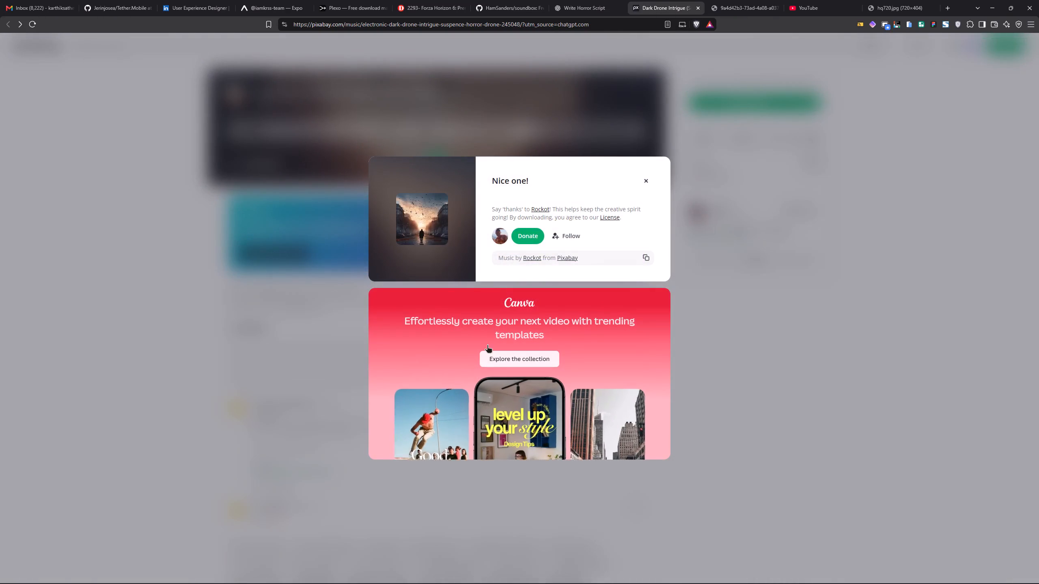
click(420, 210)
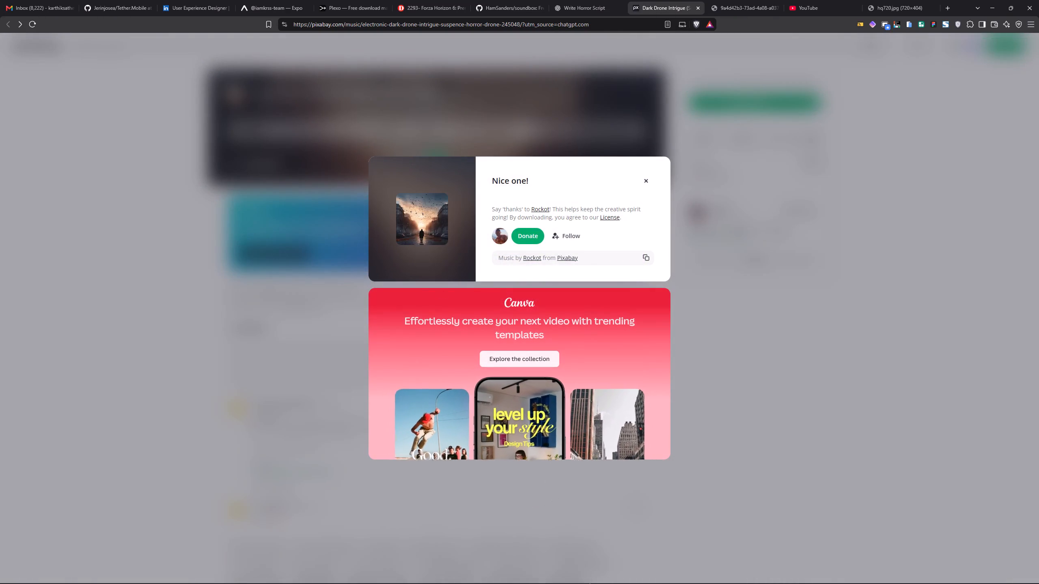
click(697, 281)
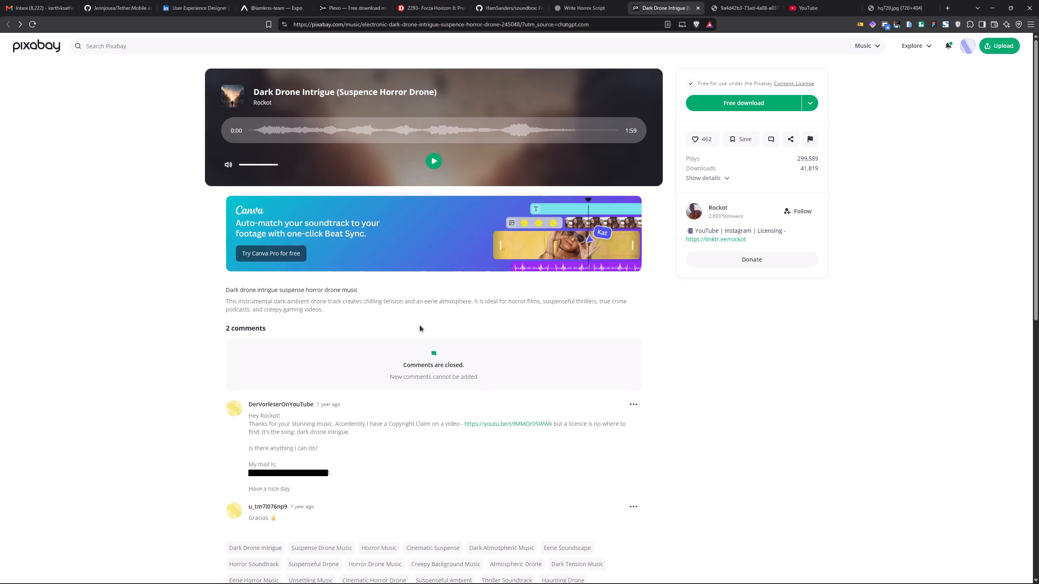
Check the YouTube video linked in the copyright-claim comment, close its tab, and return to the track page.
ctrl+click(521, 422)
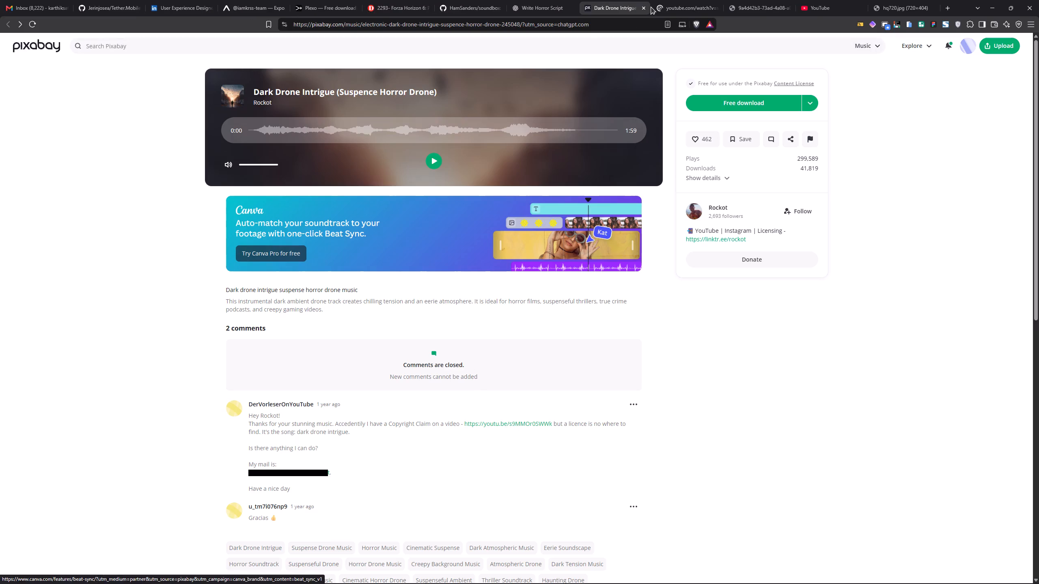
click(664, 0)
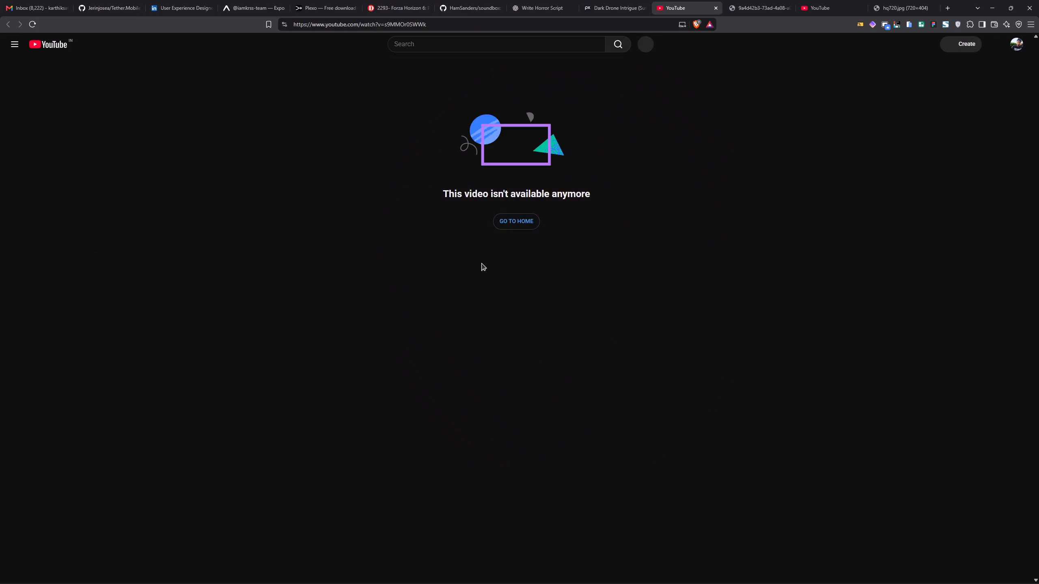
click(716, 9)
click(625, 0)
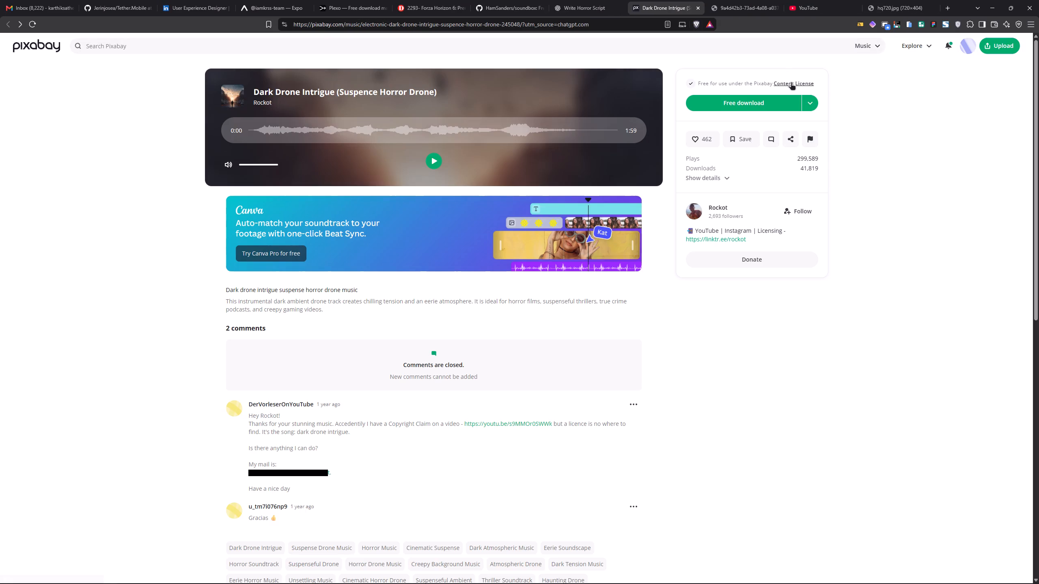
Read the allowed and prohibited uses in Pixabay's Content License Summary, and close that page.
ctrl+click(791, 82)
click(690, 0)
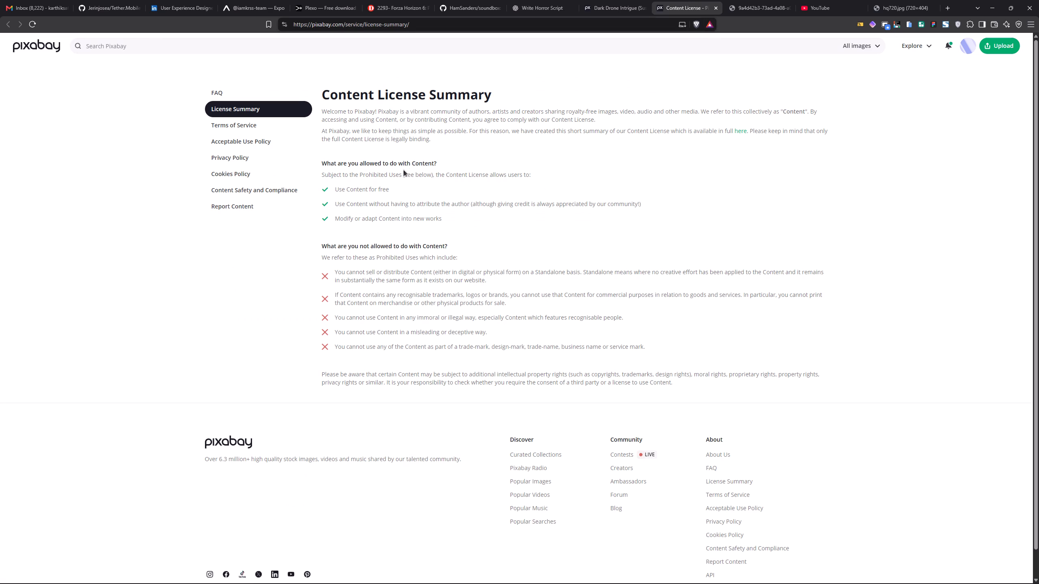
click(433, 201)
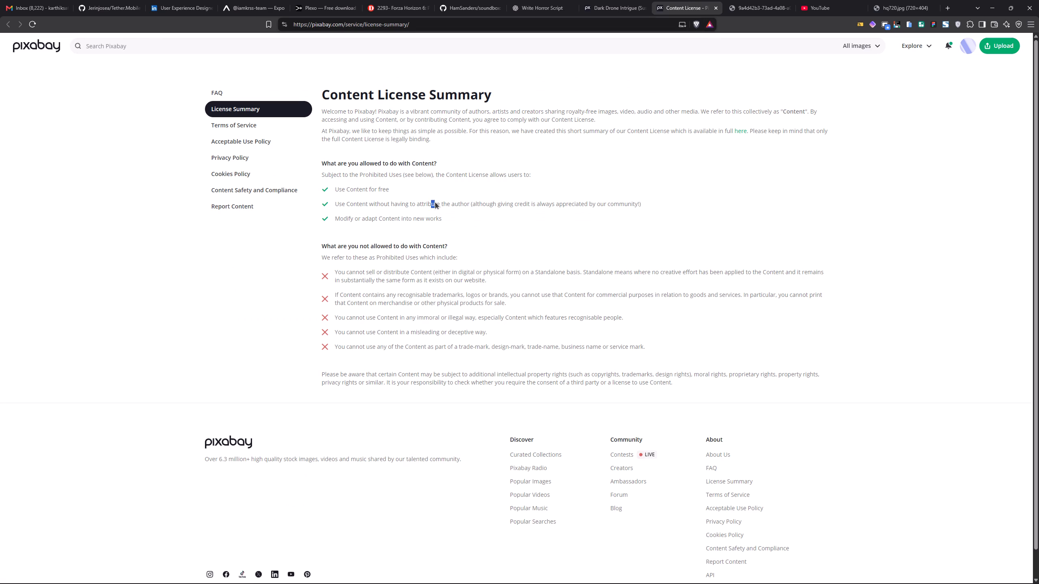
triple_click(435, 202)
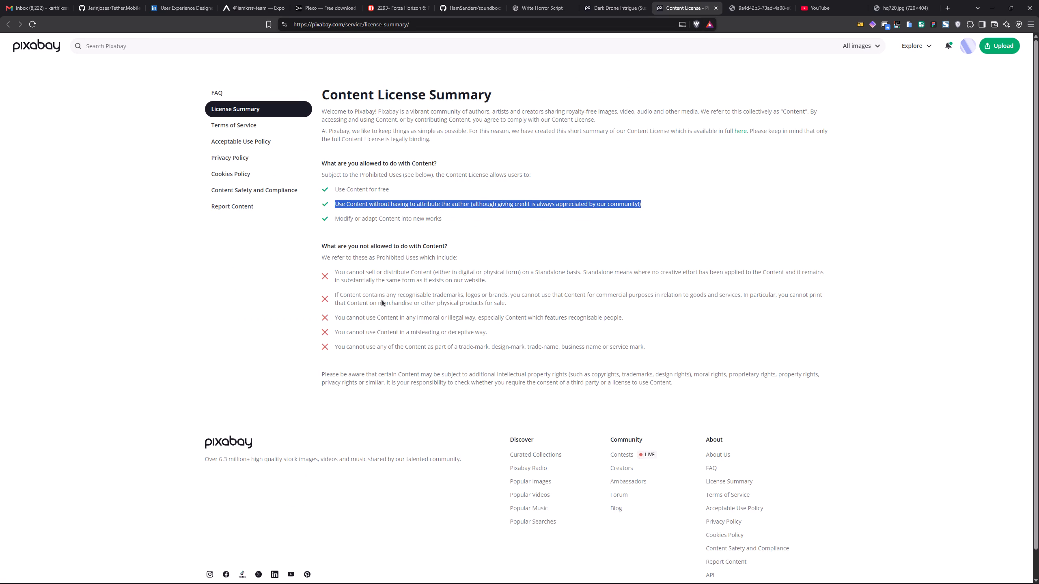
click(387, 325)
triple_click(392, 320)
double_click(392, 319)
drag(392, 319, 401, 344)
triple_click(404, 274)
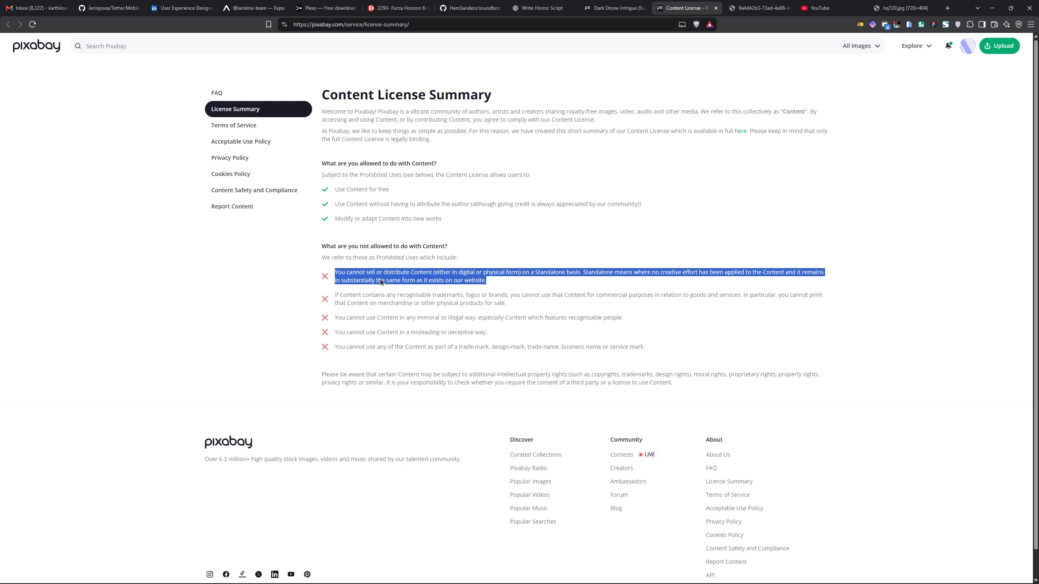
triple_click(382, 275)
triple_click(366, 298)
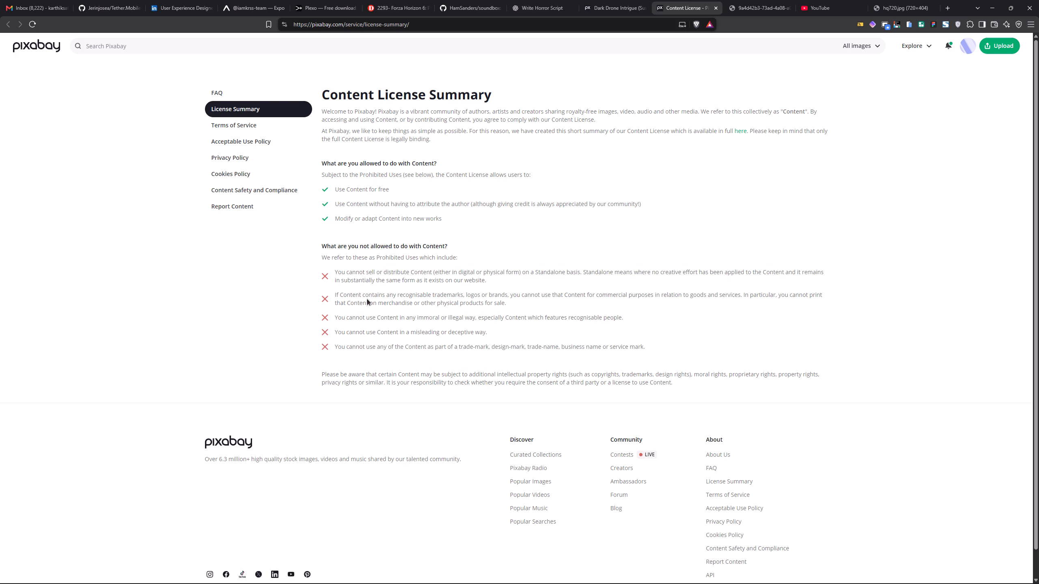
double_click(367, 299)
click(601, 304)
click(716, 4)
click(620, 2)
click(548, 0)
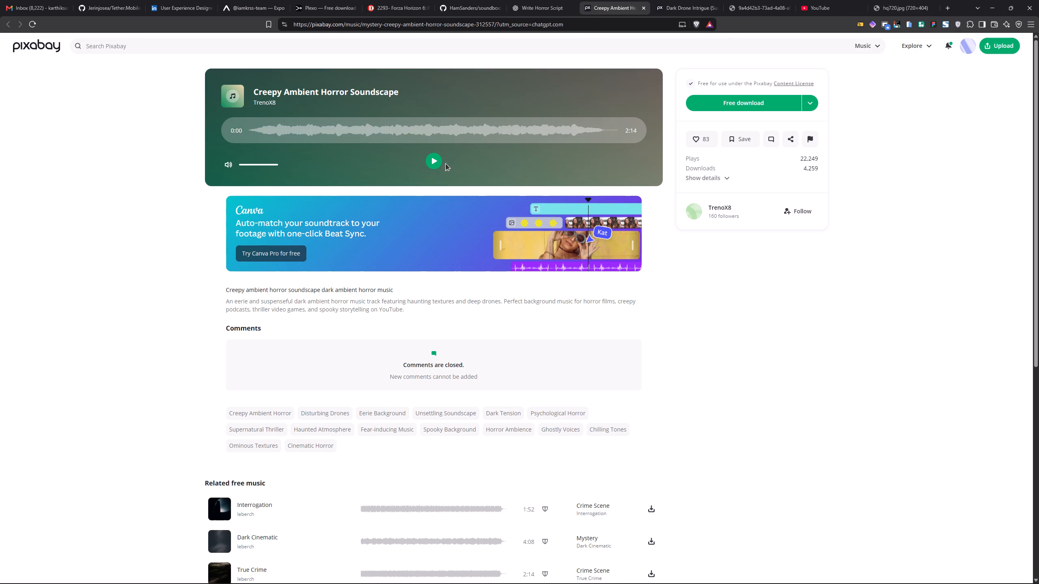
click(435, 159)
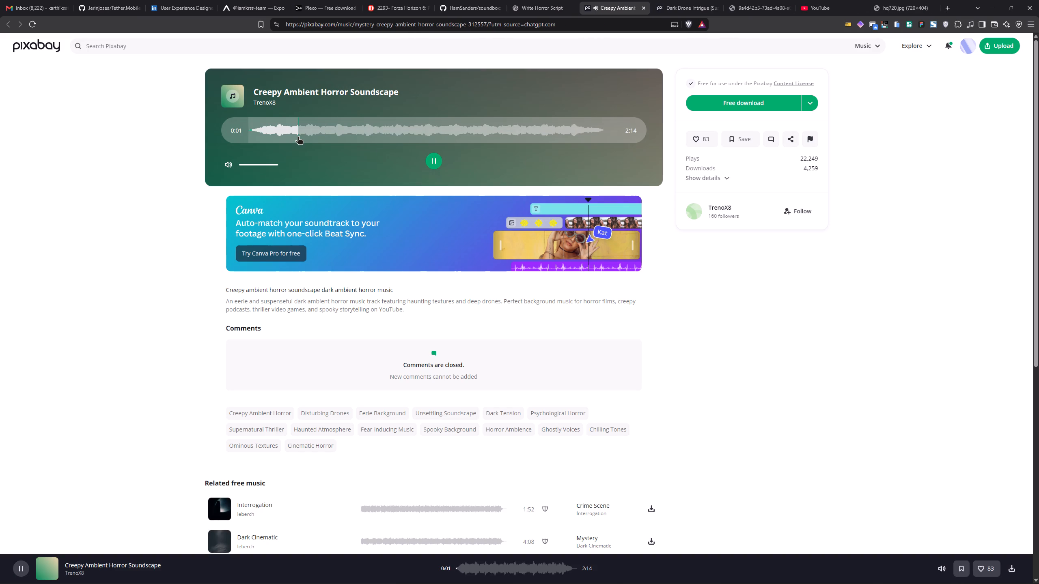
click(298, 136)
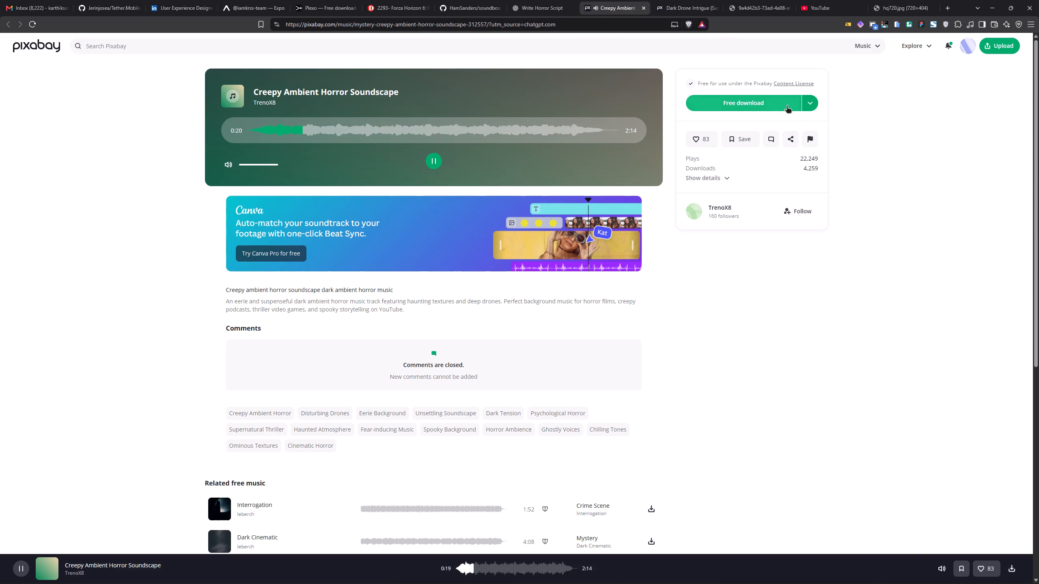
Download Creepy Ambient Horror Soundscape by TrenoX8 from Pixabay.
click(774, 104)
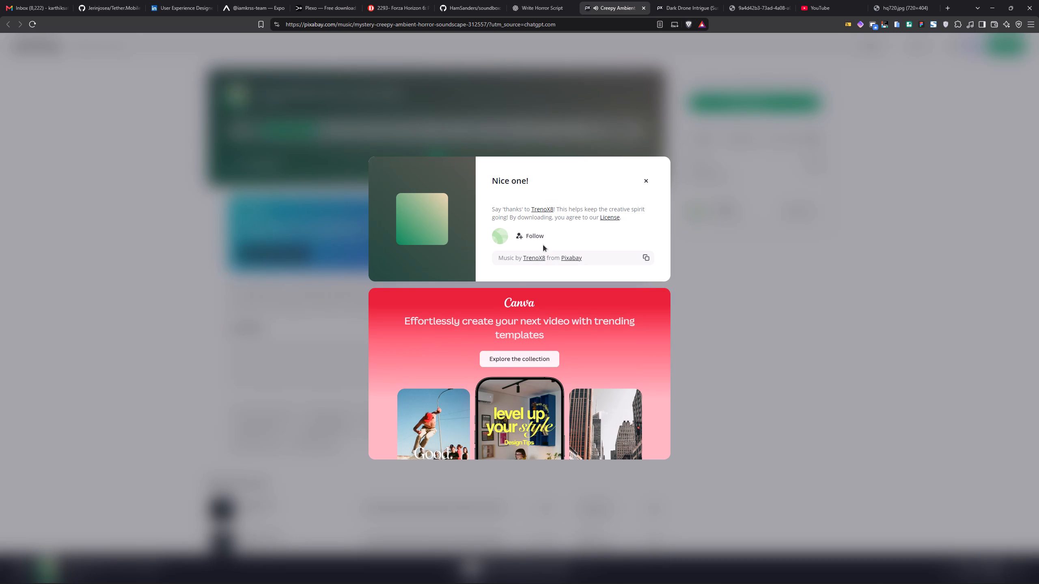
Open Pixabay's Content License Summary linked in the download message, check the permitted uses, and return to the track page.
ctrl+click(619, 220)
click(649, 0)
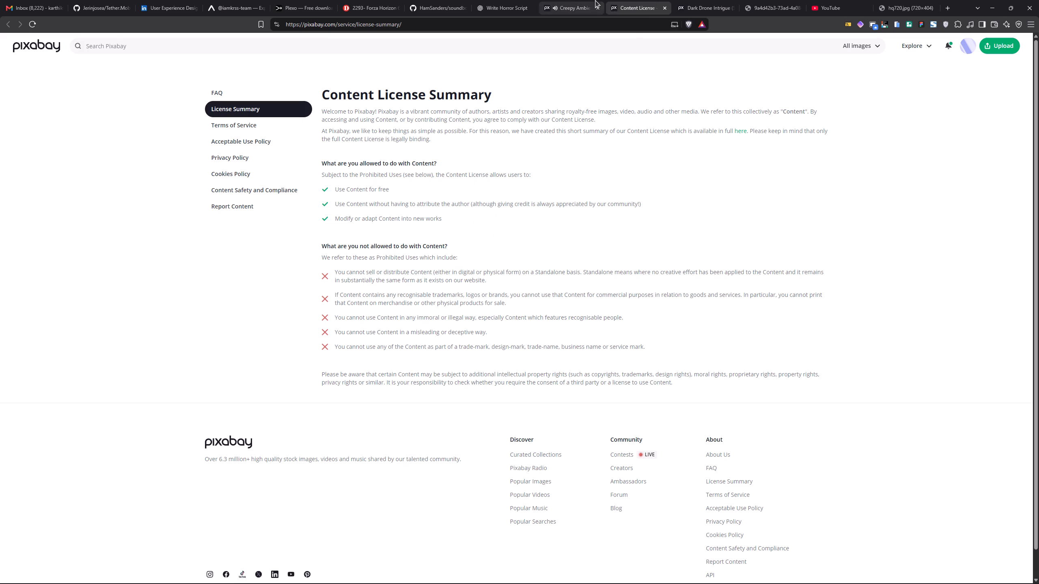
click(586, 2)
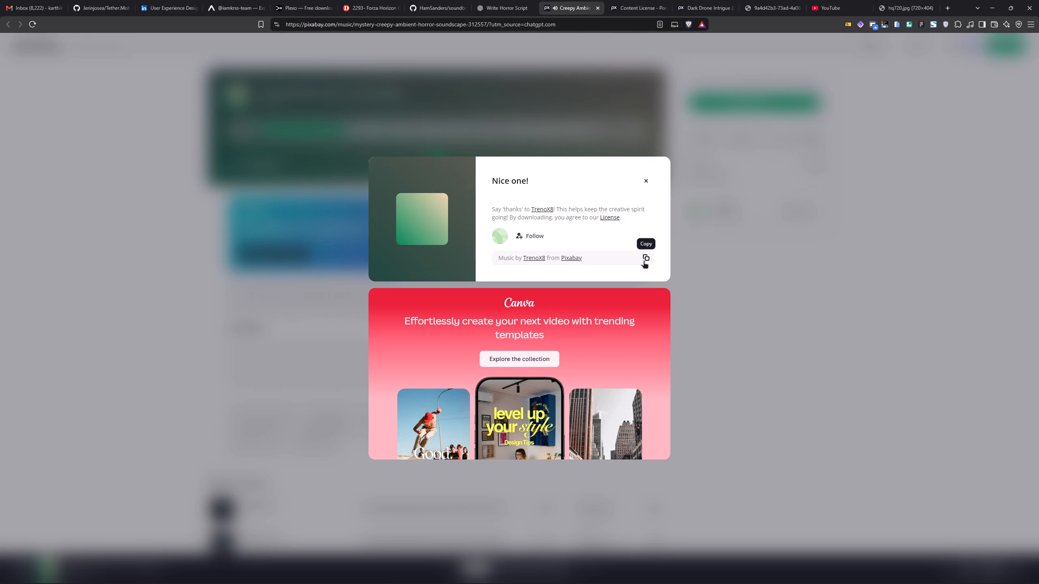
Close the download thank-you message on the Creepy Ambient Horror Soundscape page.
click(645, 182)
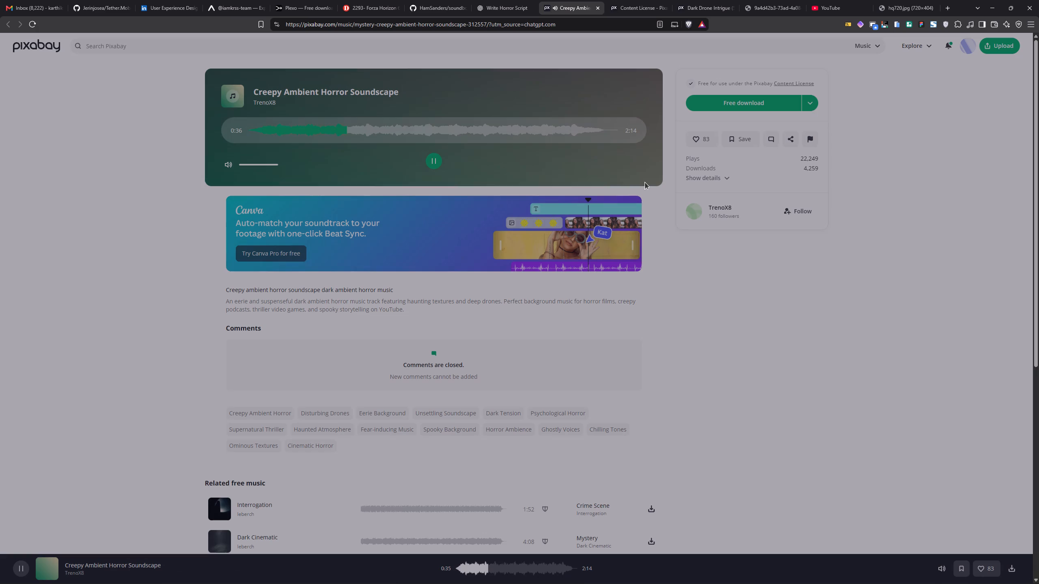
Inspect the Creepy Ambient Horror Soundscape page in the developer tools and view the track page's document among its source files.
right_click(256, 560)
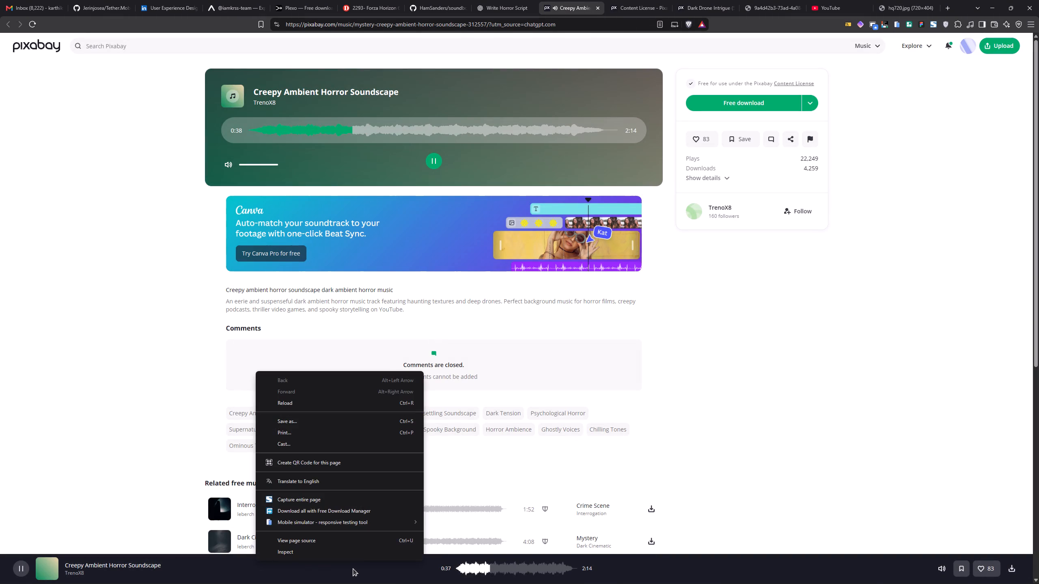
click(328, 547)
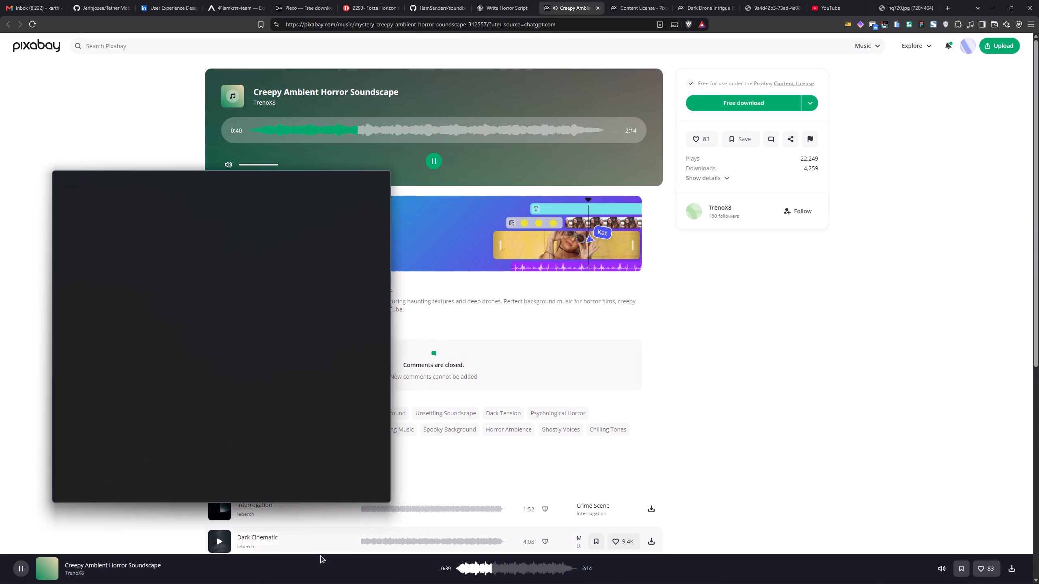
click(138, 191)
drag(164, 180, 350, 193)
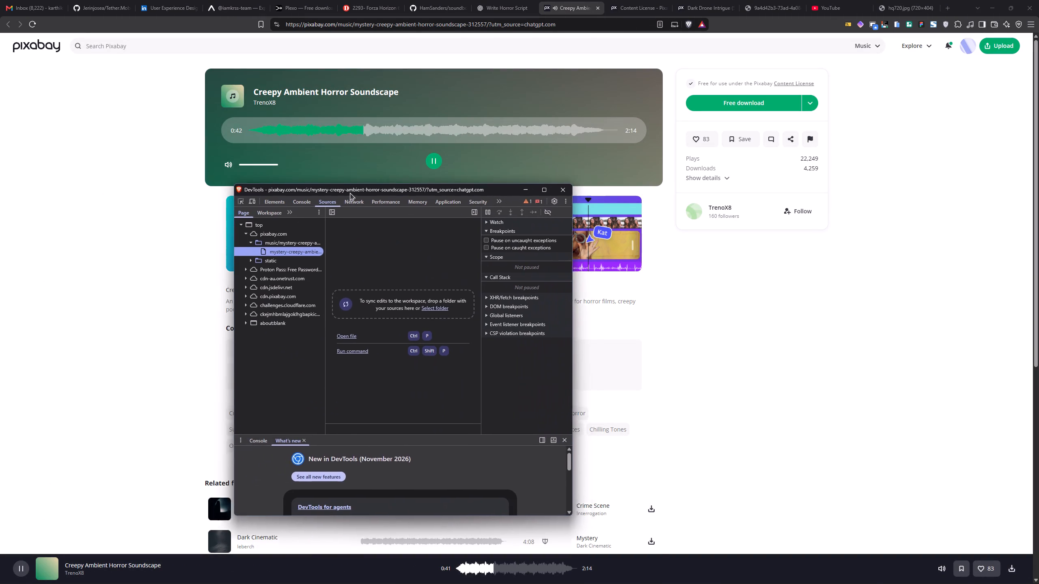
drag(350, 193, 356, 190)
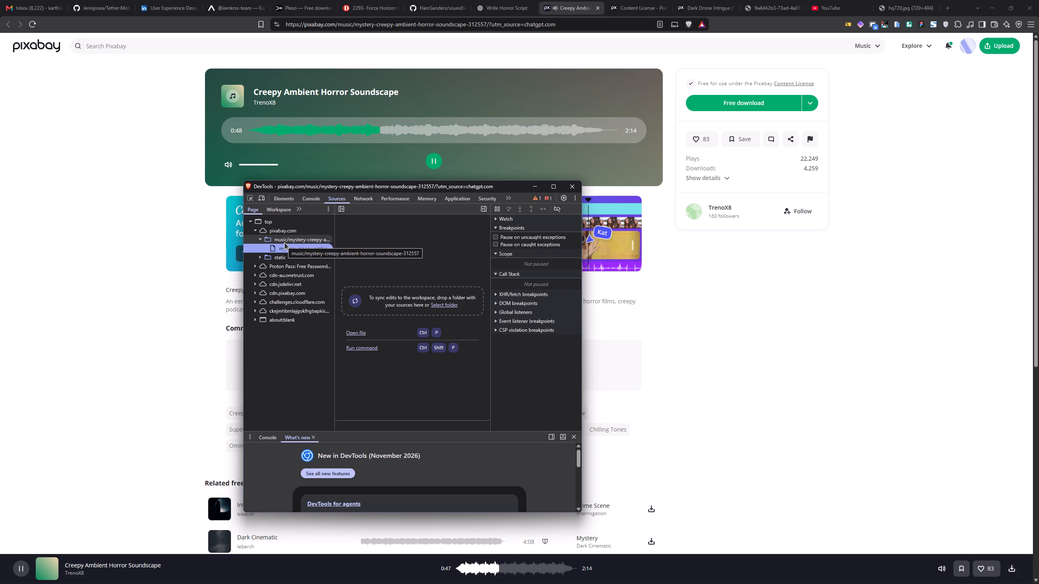
click(289, 250)
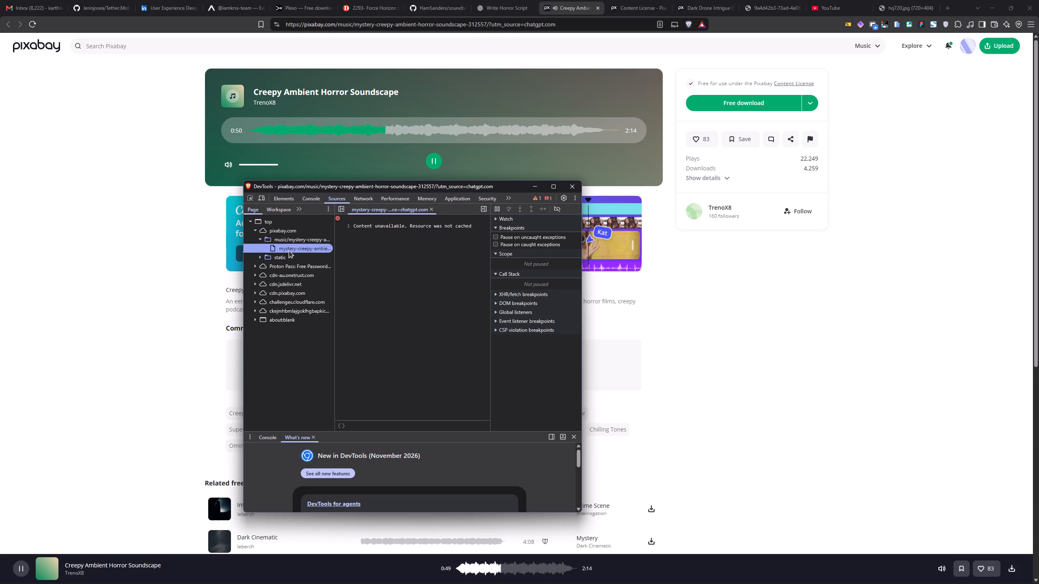
Pause the track and examine the page's element tree, including the body, app container and preload links, for the audio source.
click(290, 199)
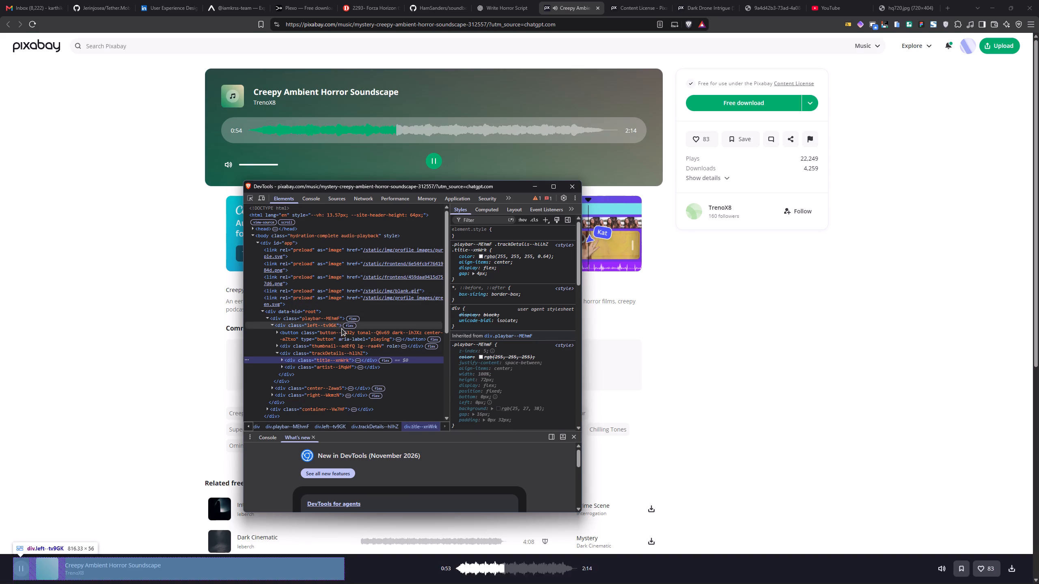
scroll(337, 350, up, 2)
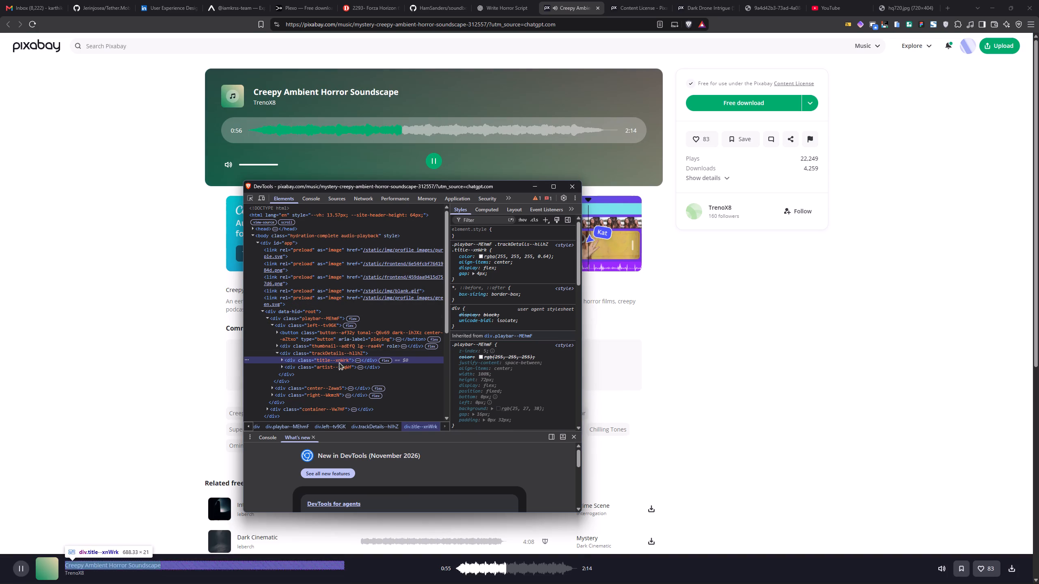
click(435, 153)
click(433, 164)
key(alt+Tab)
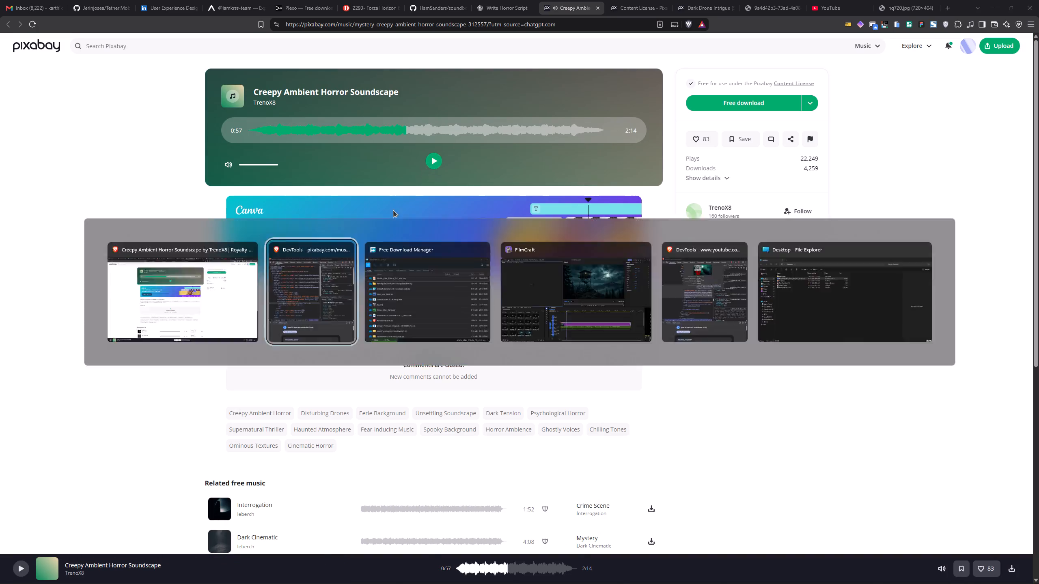
scroll(357, 323, up, 2)
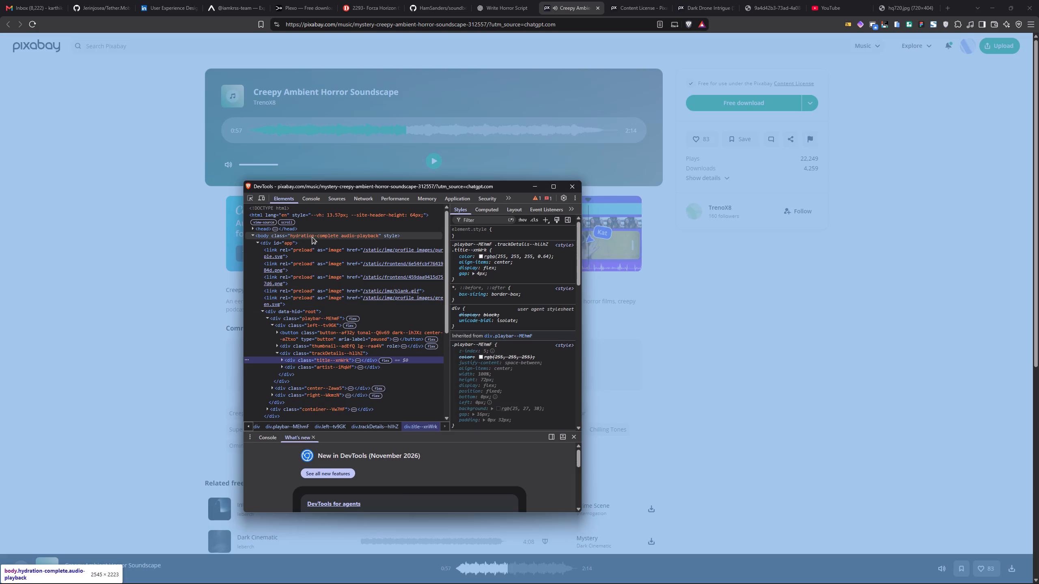
click(313, 237)
click(315, 245)
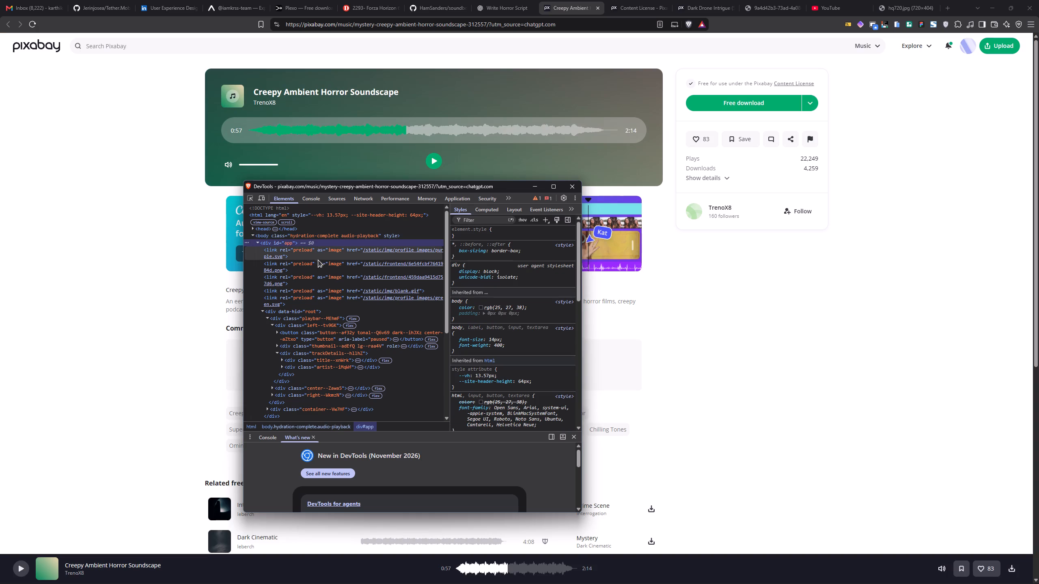
click(319, 260)
click(322, 251)
middle_drag(320, 296, 325, 298)
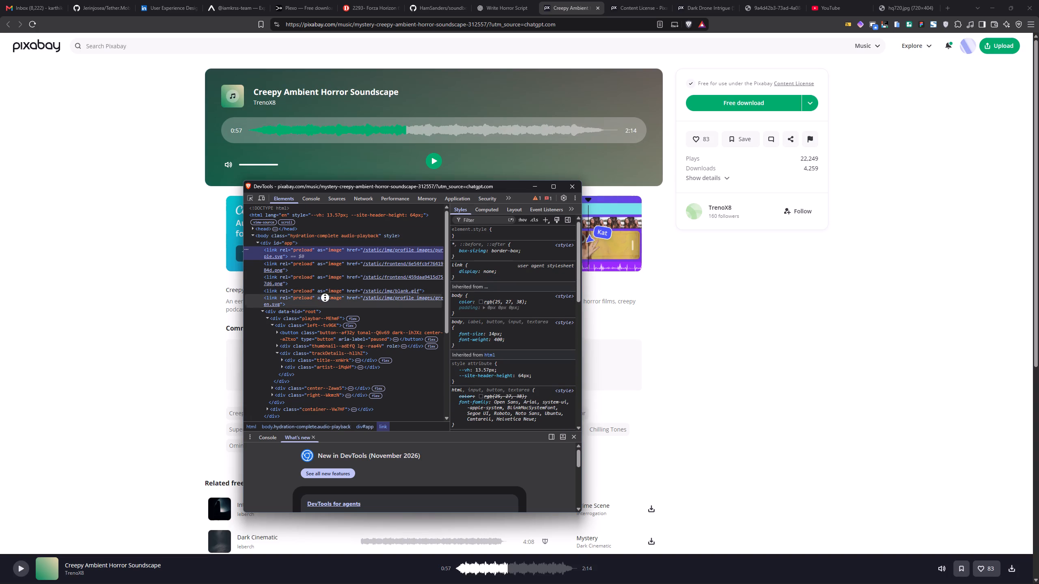
middle_drag(325, 298, 365, 300)
click(392, 247)
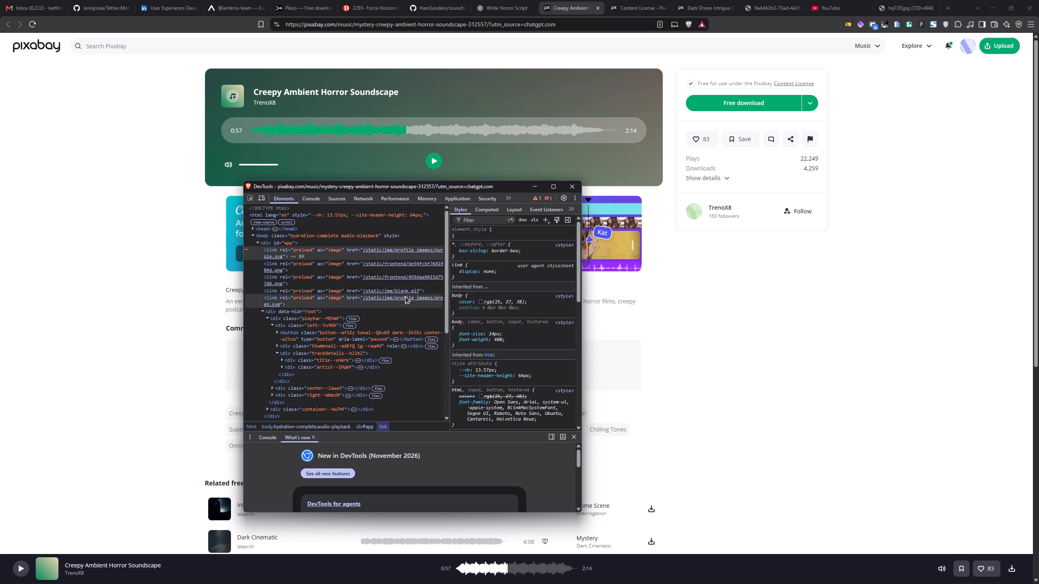
Find the audio element near the end of the page's markup and copy its MP3 source address.
scroll(396, 307, down, 1)
scroll(293, 300, down, 1)
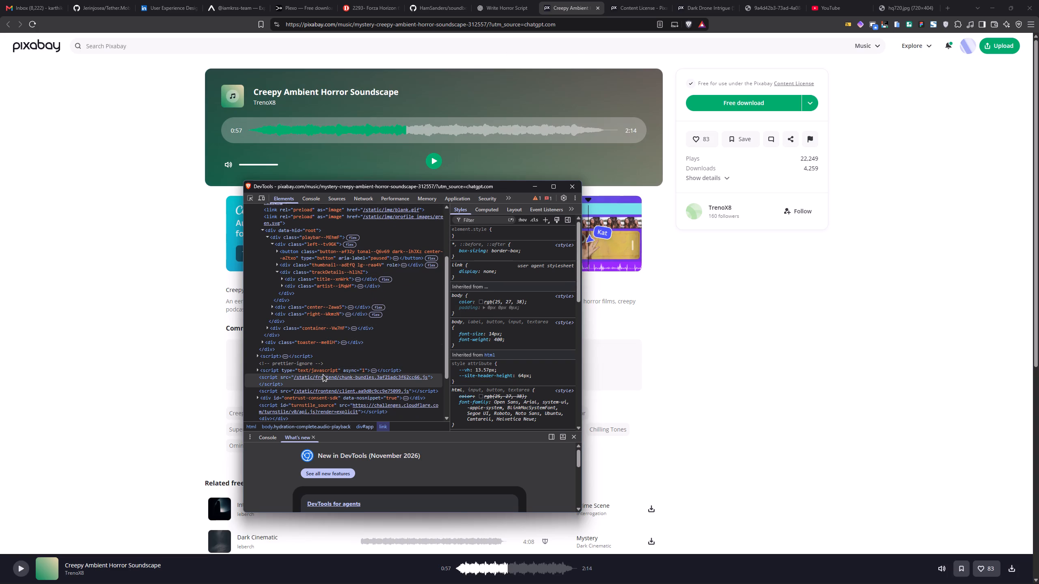
scroll(337, 390, down, 1)
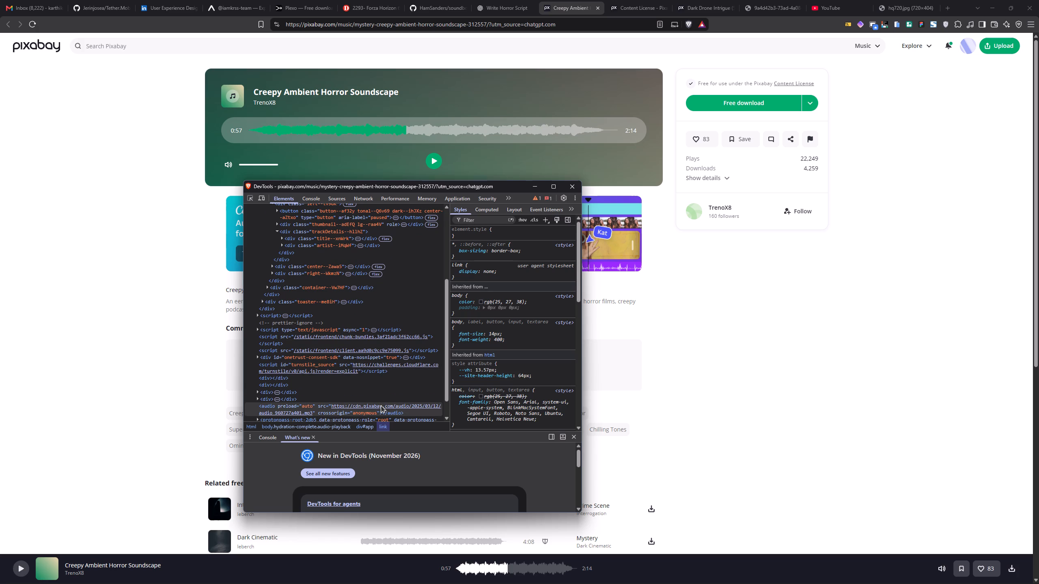
scroll(378, 407, down, 2)
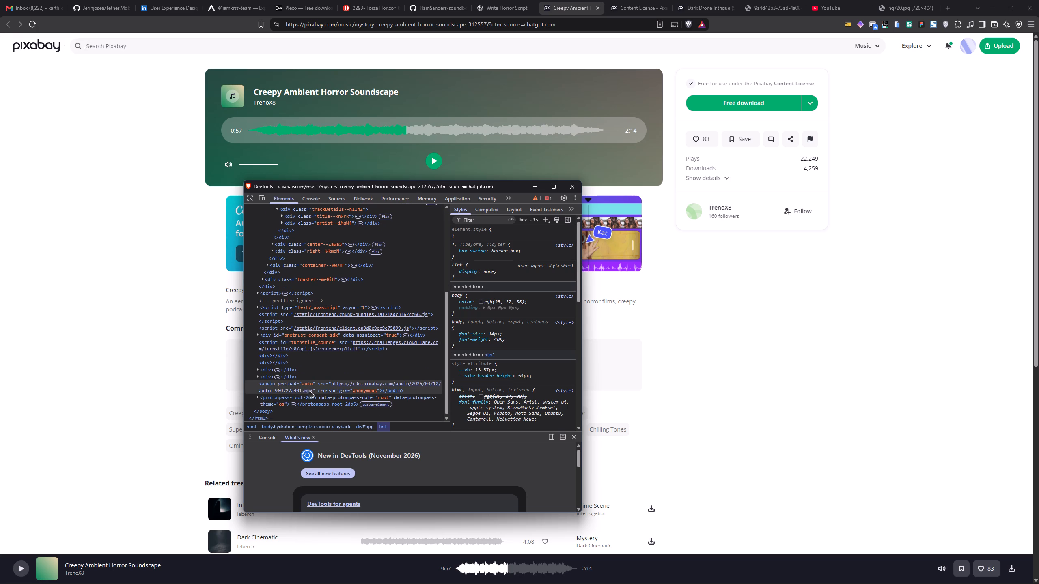
ctrl+click(309, 391)
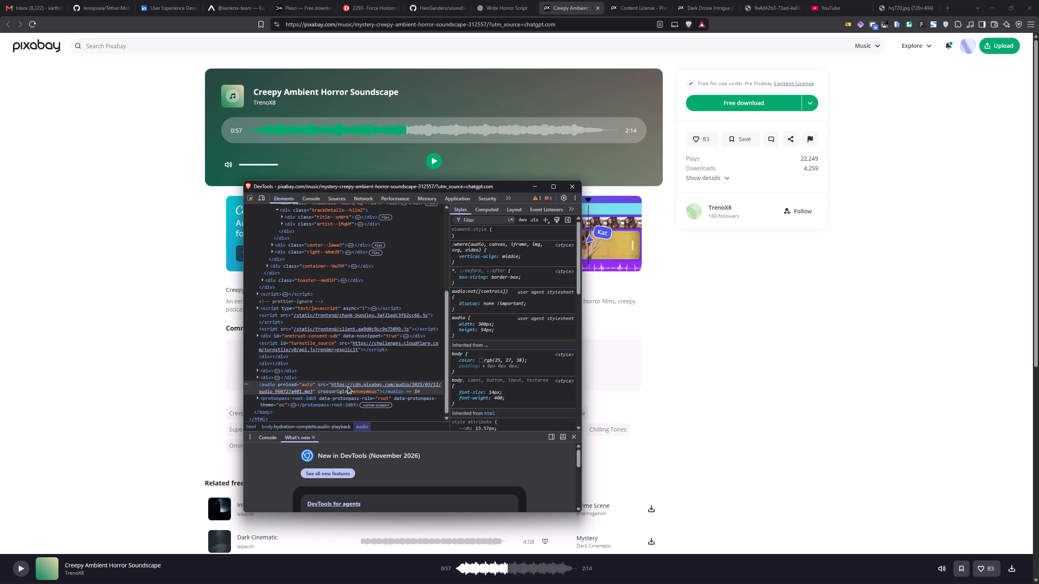
double_click(350, 384)
key(ctrl+c)
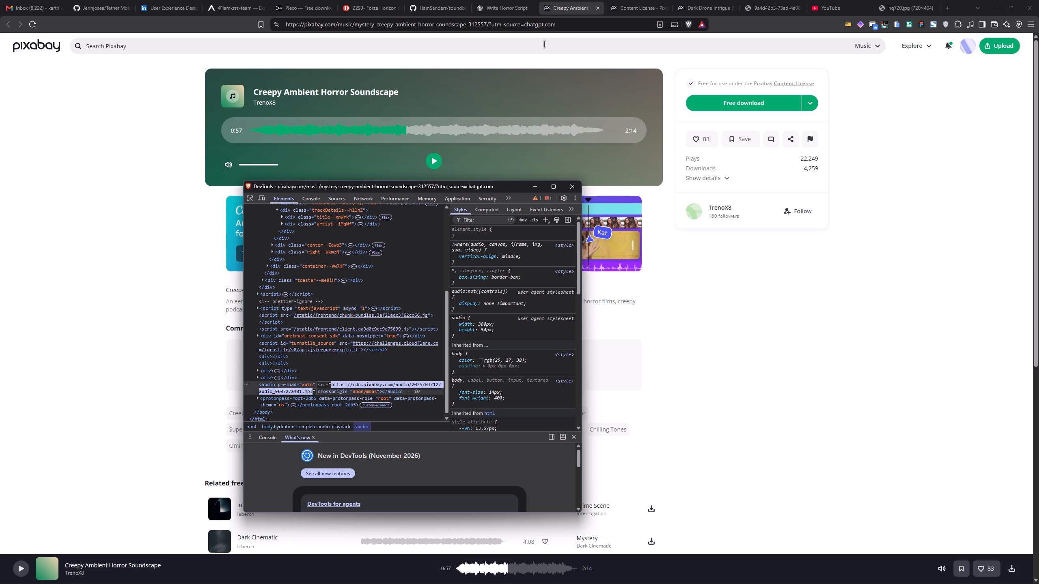
Open the copied MP3 address in place of the Content License page and download the audio file.
click(635, 4)
click(618, 19)
key(ctrl+v)
key(Return)
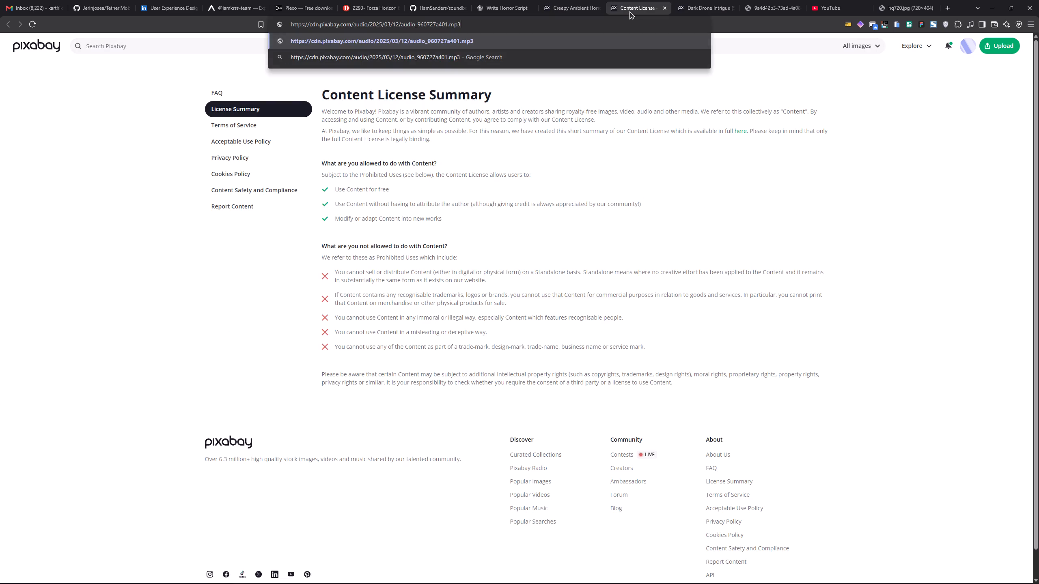
click(572, 333)
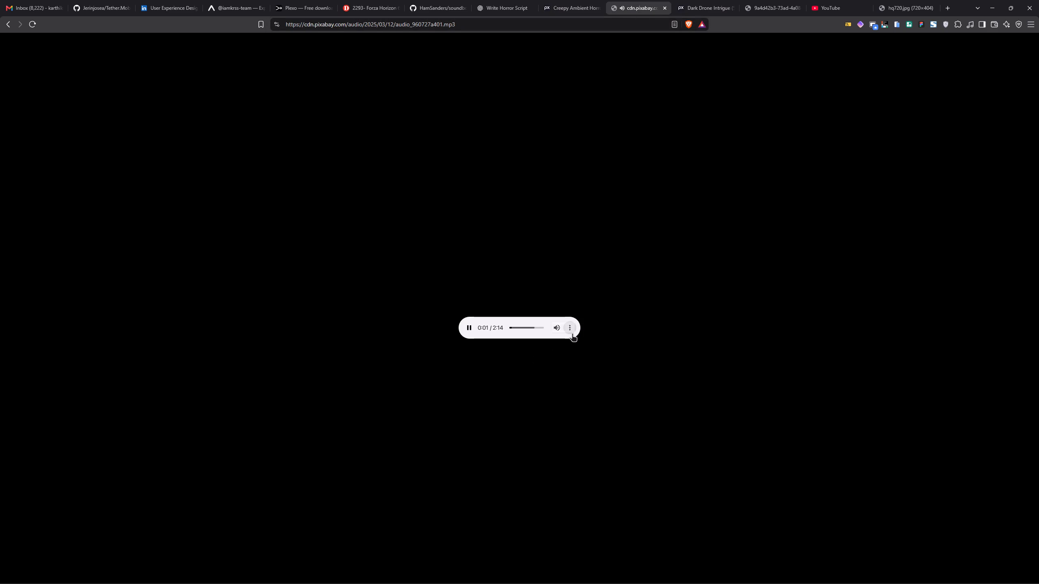
click(550, 309)
Switch to the Dark Drone Intrigue (Suspence Horror Drone) page and read the comments on the track.
click(709, 9)
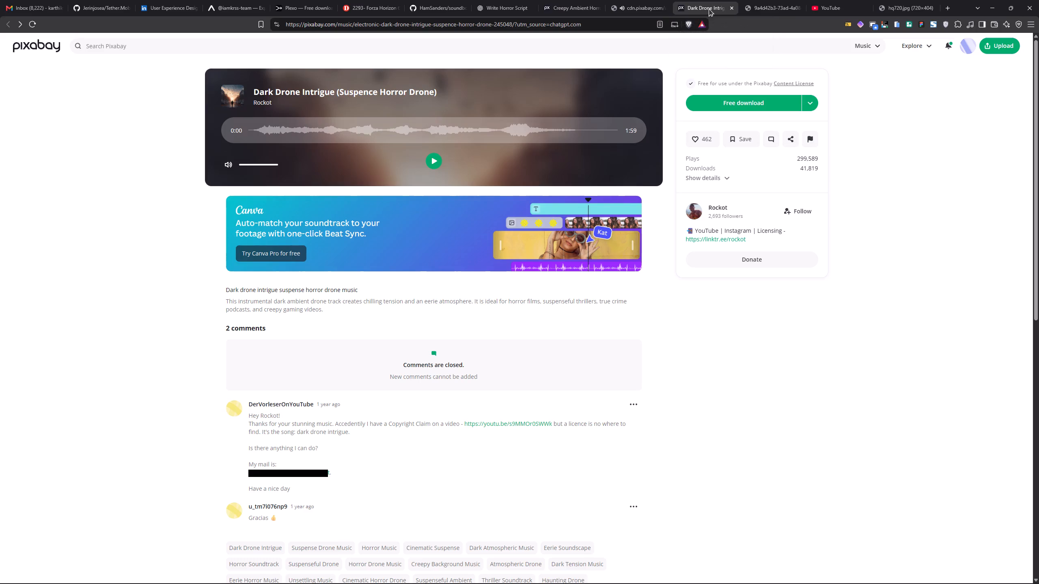
right_click(660, 256)
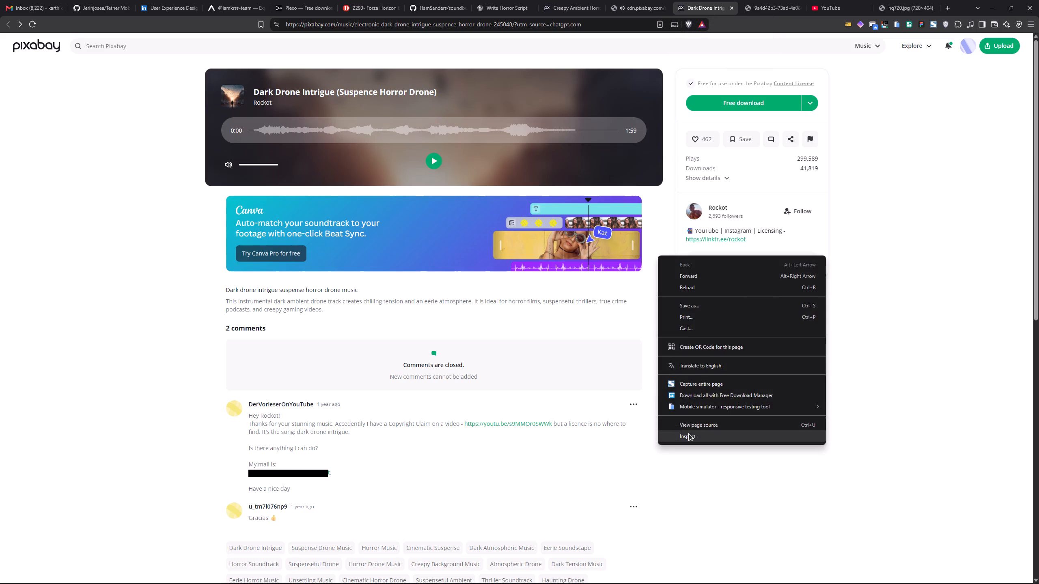
click(426, 459)
triple_click(381, 427)
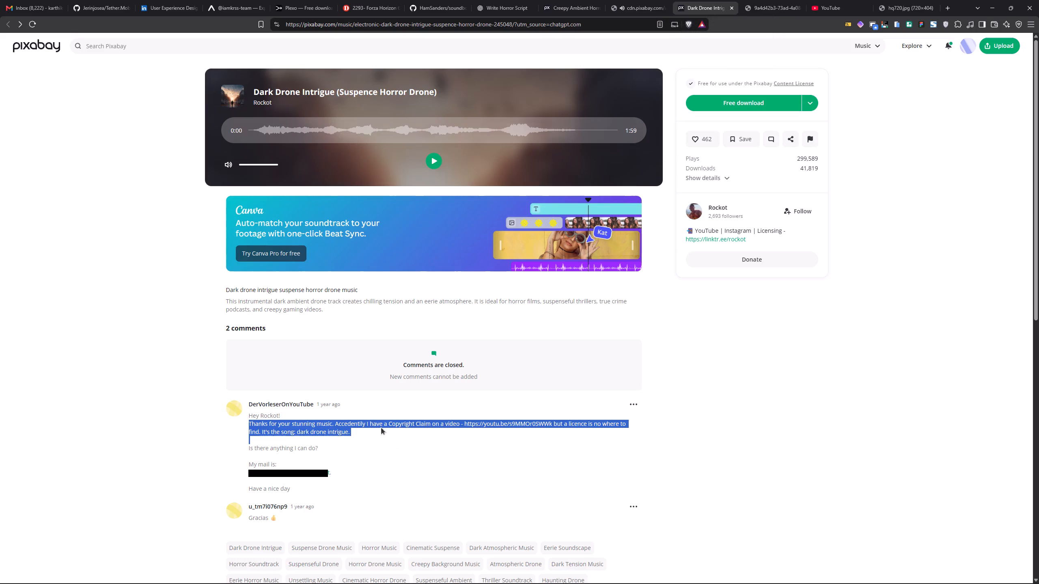
click(381, 429)
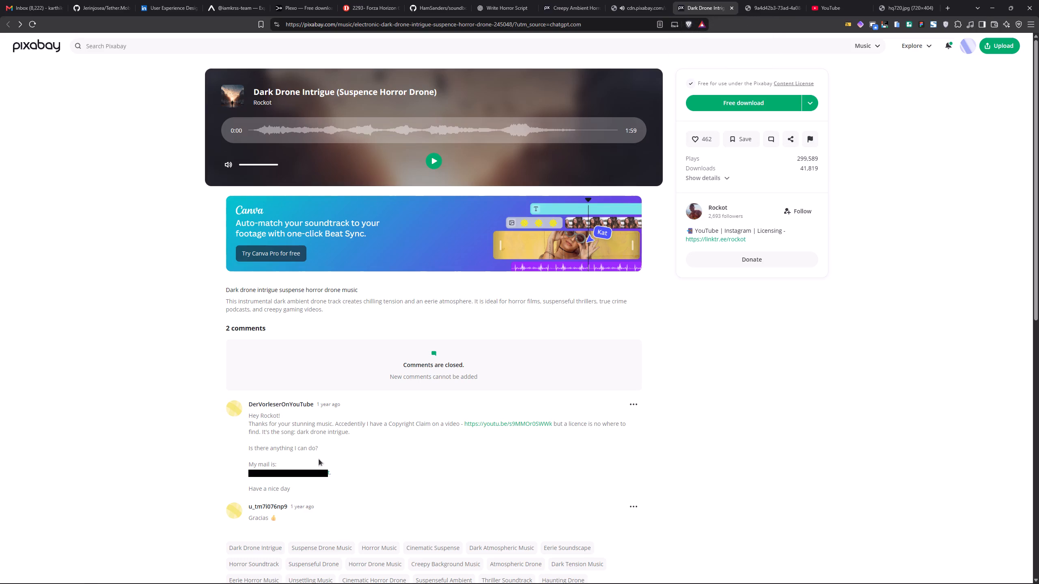
scroll(345, 428, down, 3)
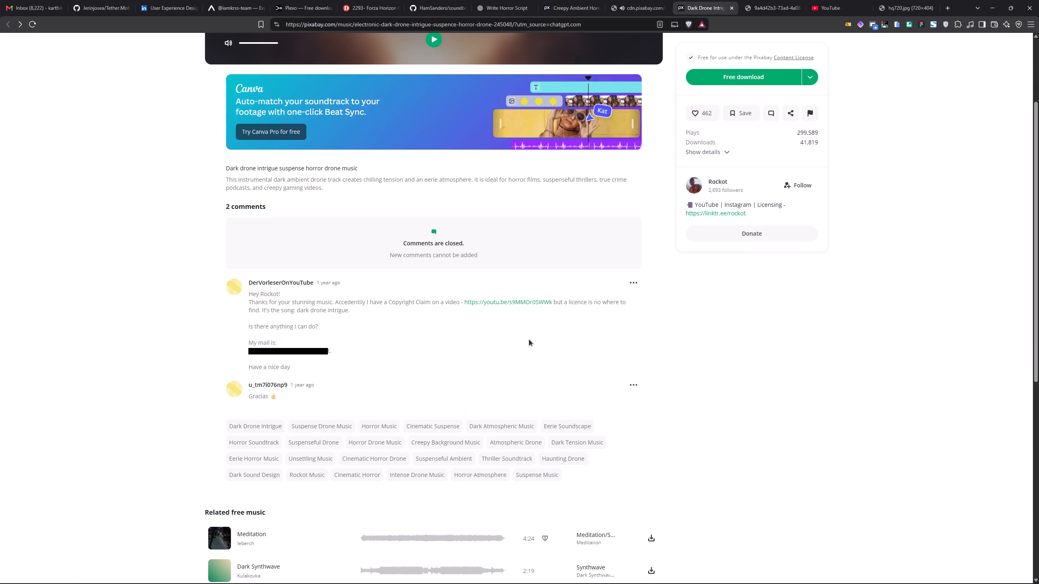
scroll(612, 318, up, 8)
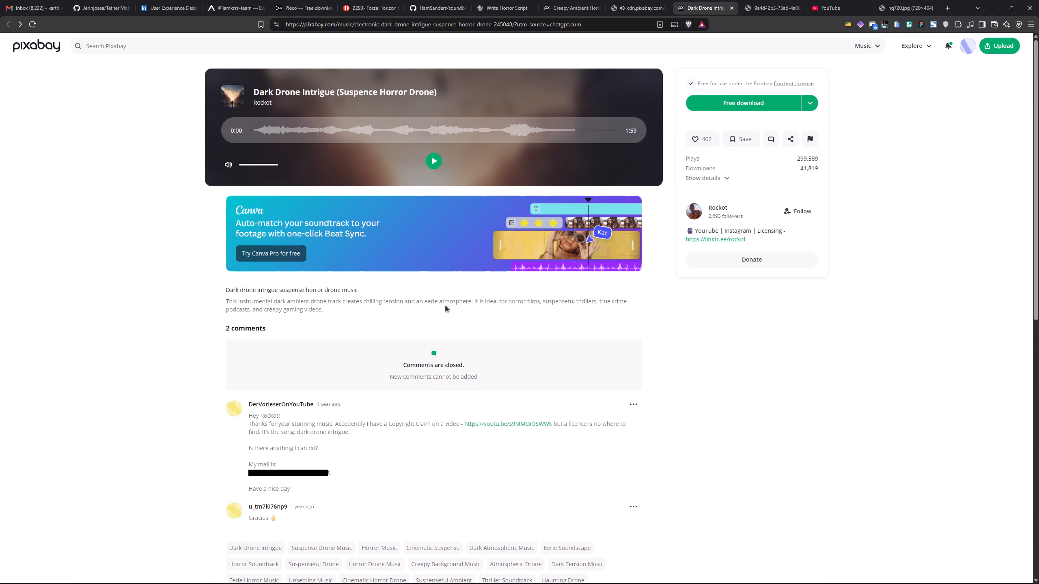
Inspect the Dark Drone Intrigue page and look through its element tree for an audio element.
right_click(666, 324)
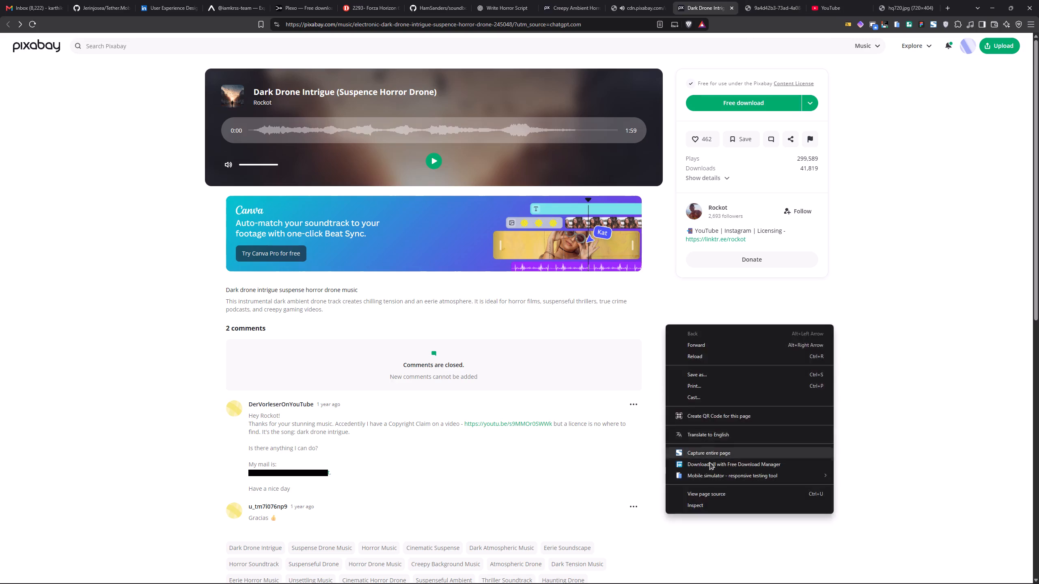
click(700, 504)
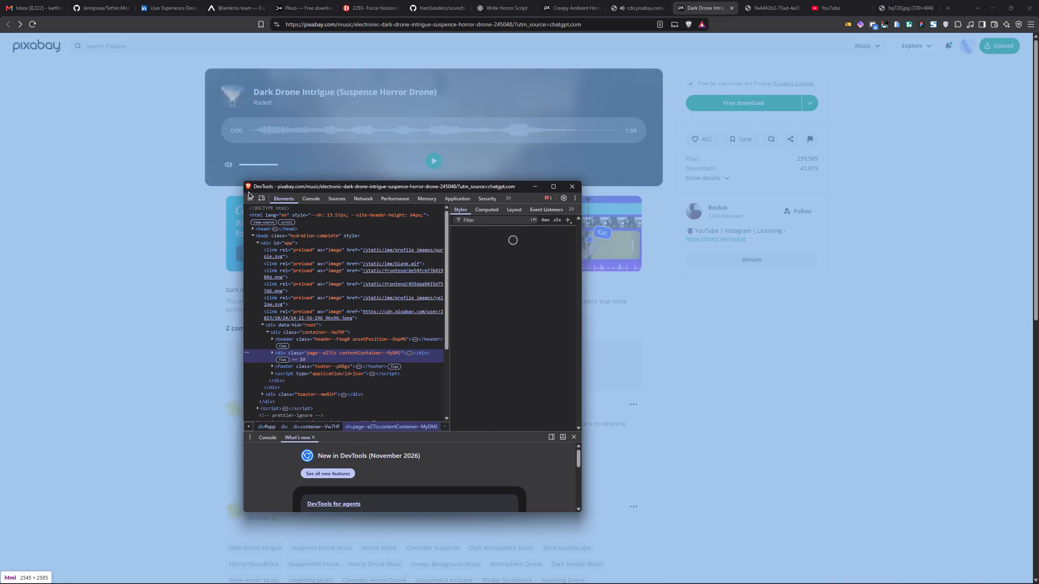
scroll(354, 357, down, 7)
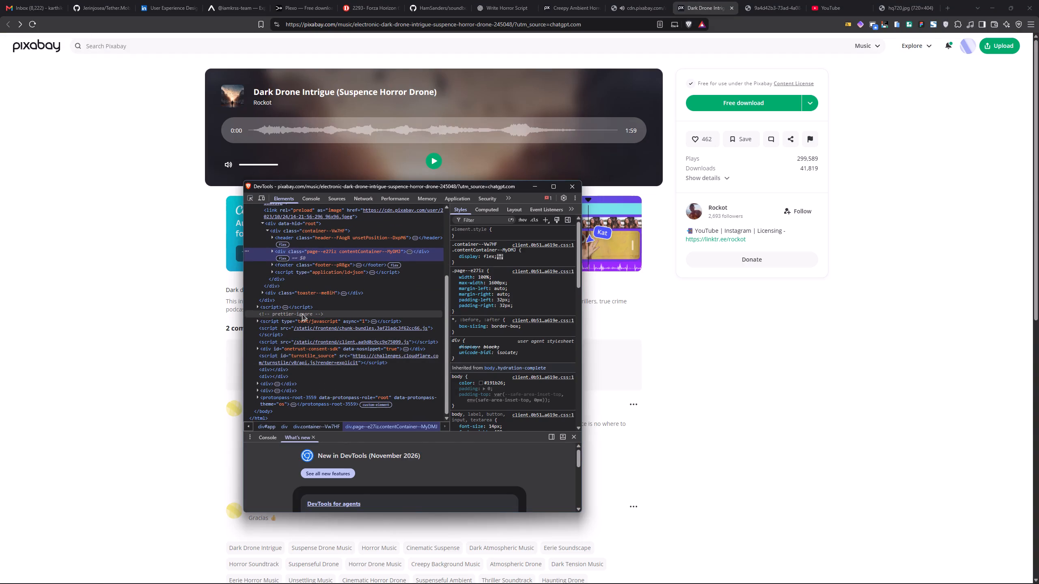
Start playing Dark Drone Intrigue and close the page with the Creepy Ambient Horror Soundscape MP3.
click(436, 159)
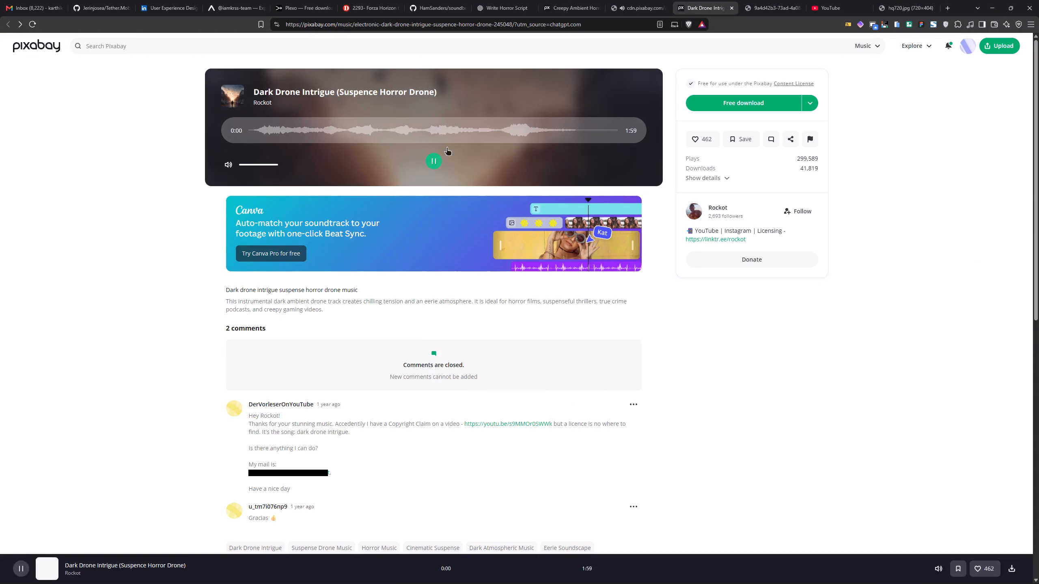
click(666, 7)
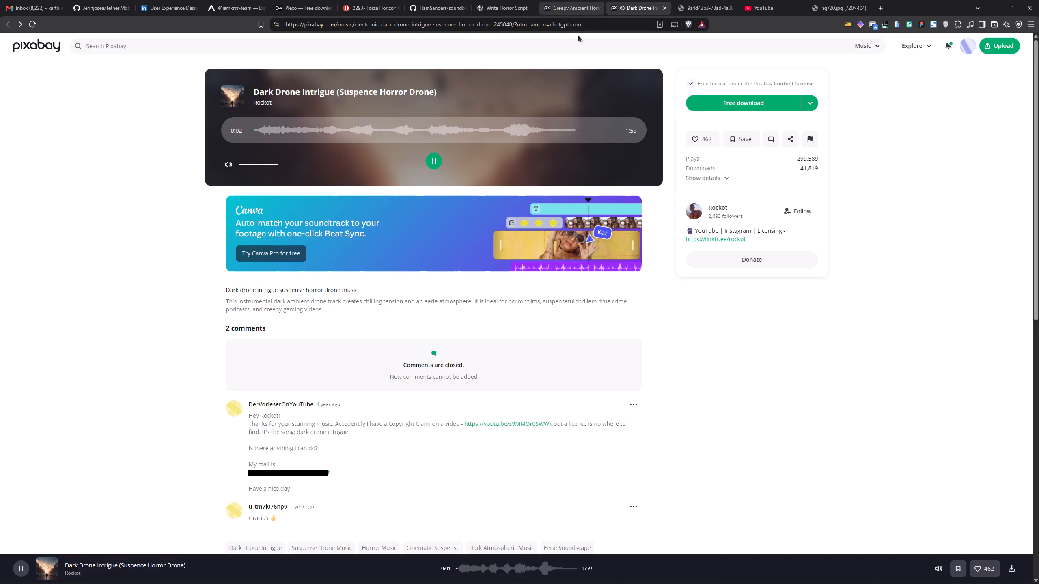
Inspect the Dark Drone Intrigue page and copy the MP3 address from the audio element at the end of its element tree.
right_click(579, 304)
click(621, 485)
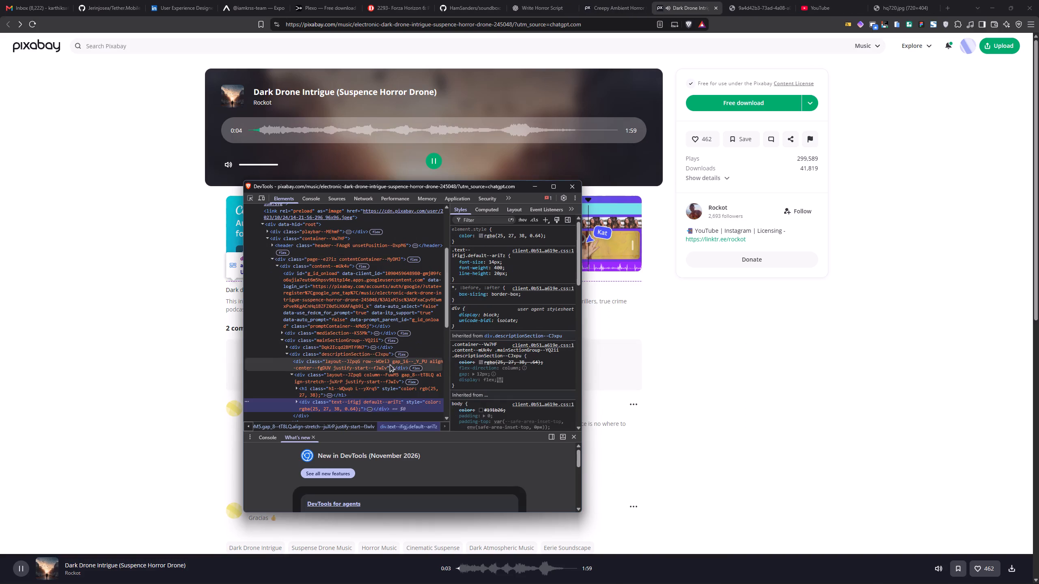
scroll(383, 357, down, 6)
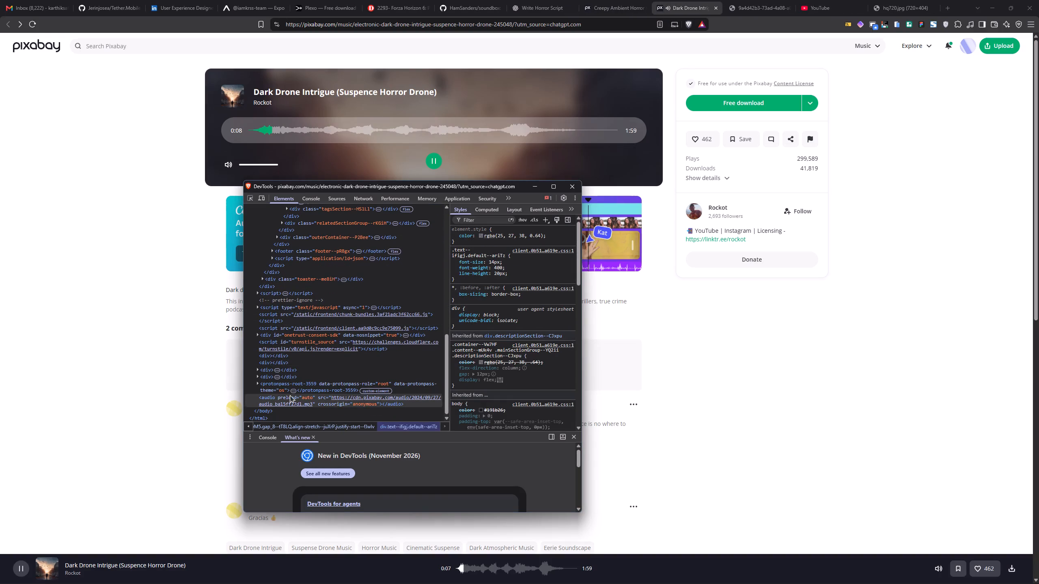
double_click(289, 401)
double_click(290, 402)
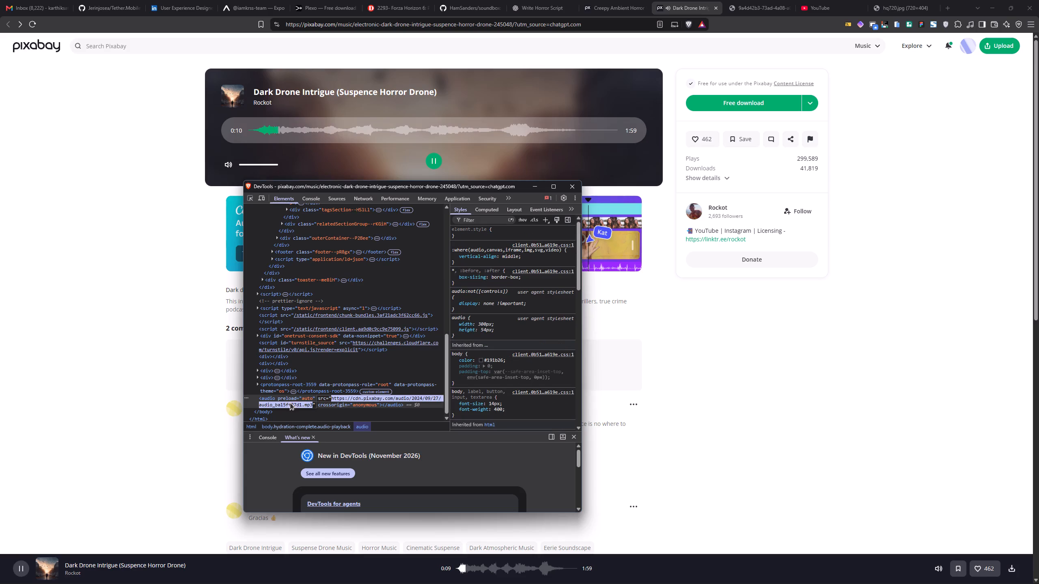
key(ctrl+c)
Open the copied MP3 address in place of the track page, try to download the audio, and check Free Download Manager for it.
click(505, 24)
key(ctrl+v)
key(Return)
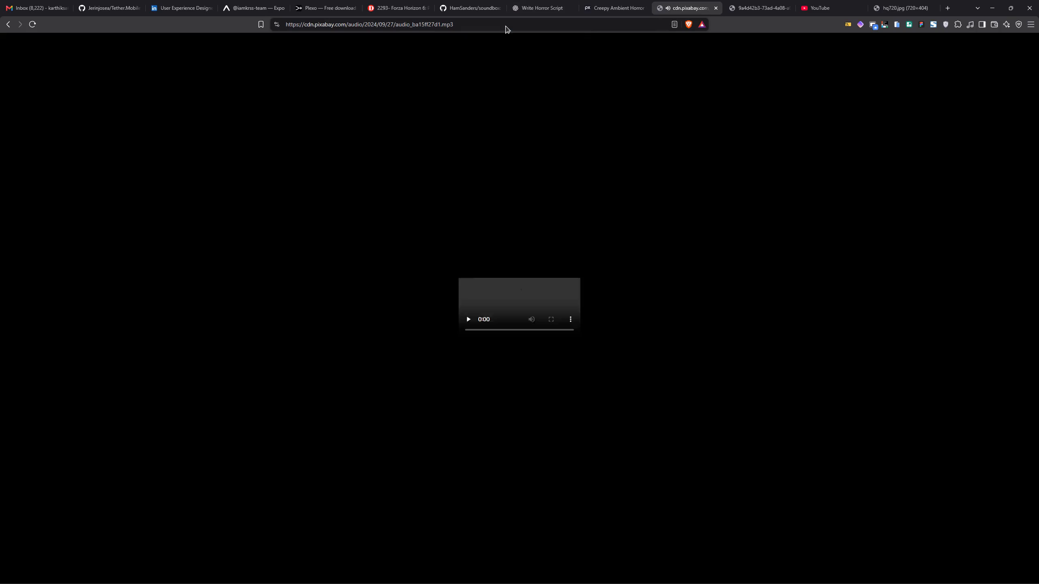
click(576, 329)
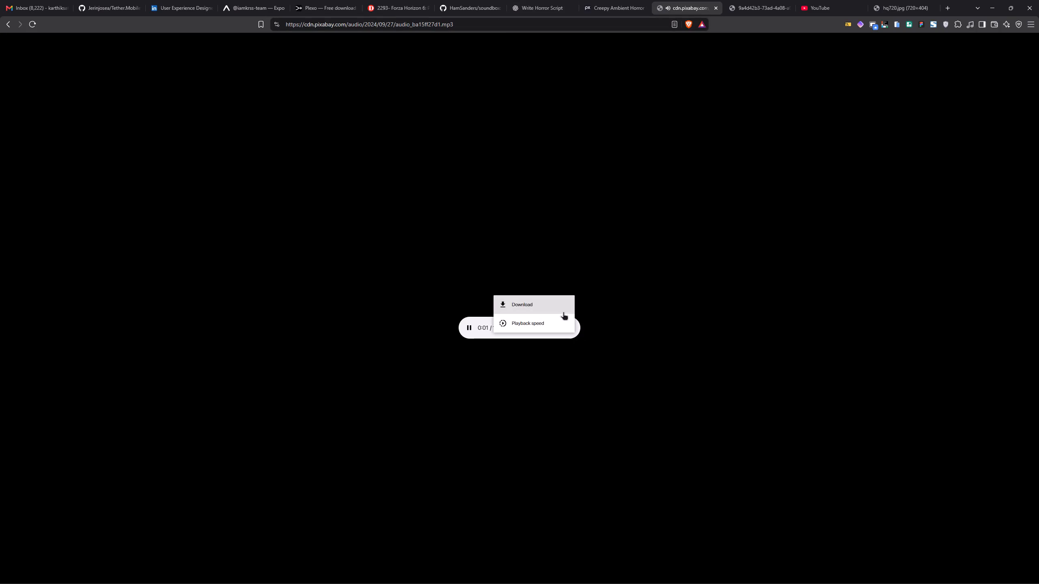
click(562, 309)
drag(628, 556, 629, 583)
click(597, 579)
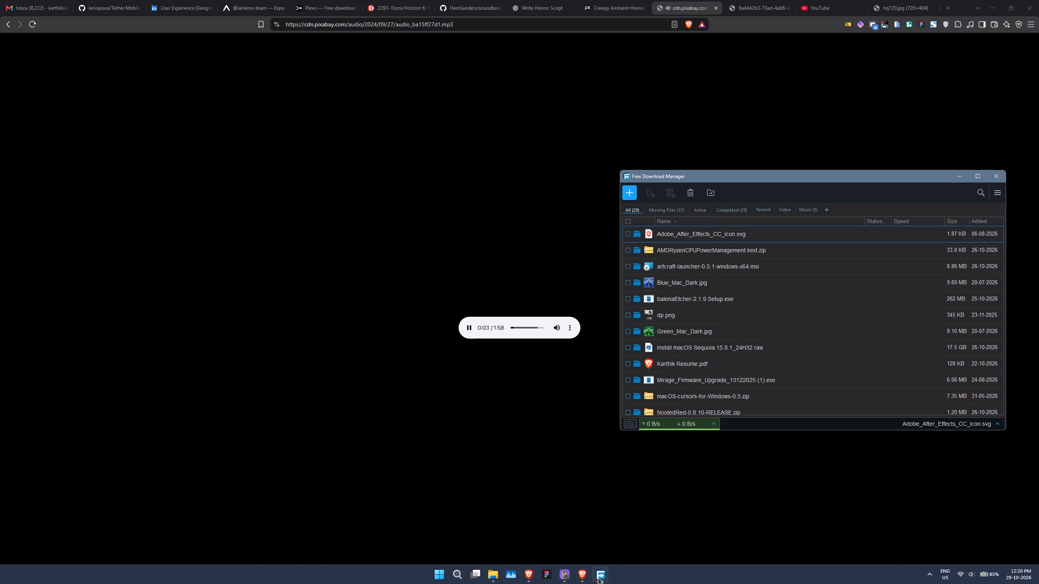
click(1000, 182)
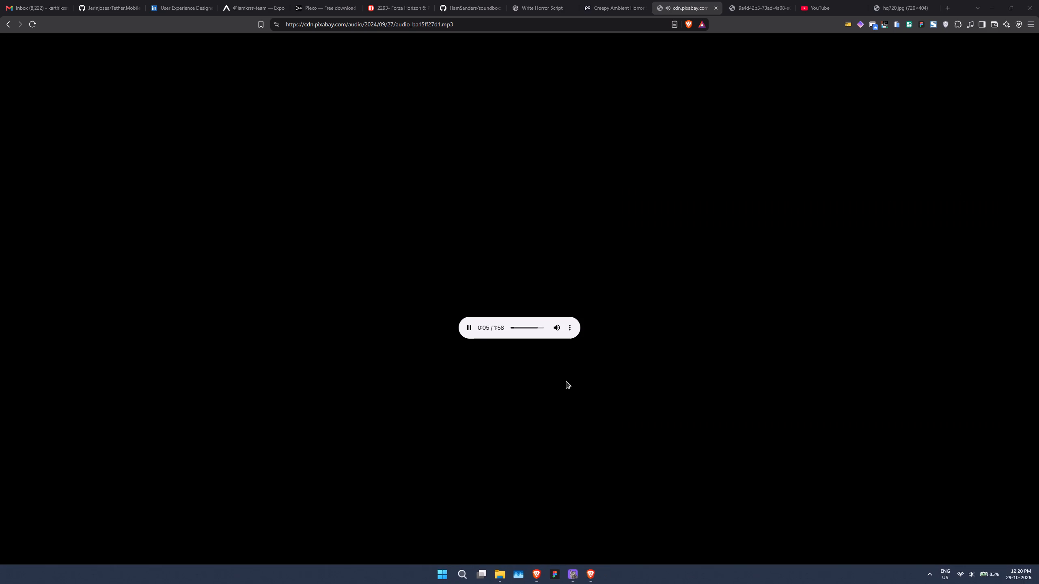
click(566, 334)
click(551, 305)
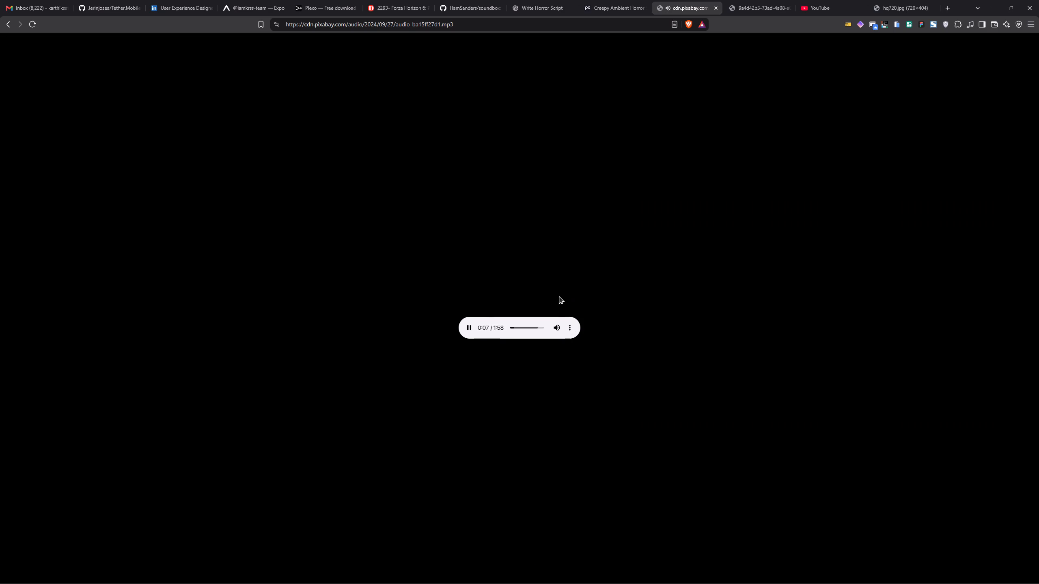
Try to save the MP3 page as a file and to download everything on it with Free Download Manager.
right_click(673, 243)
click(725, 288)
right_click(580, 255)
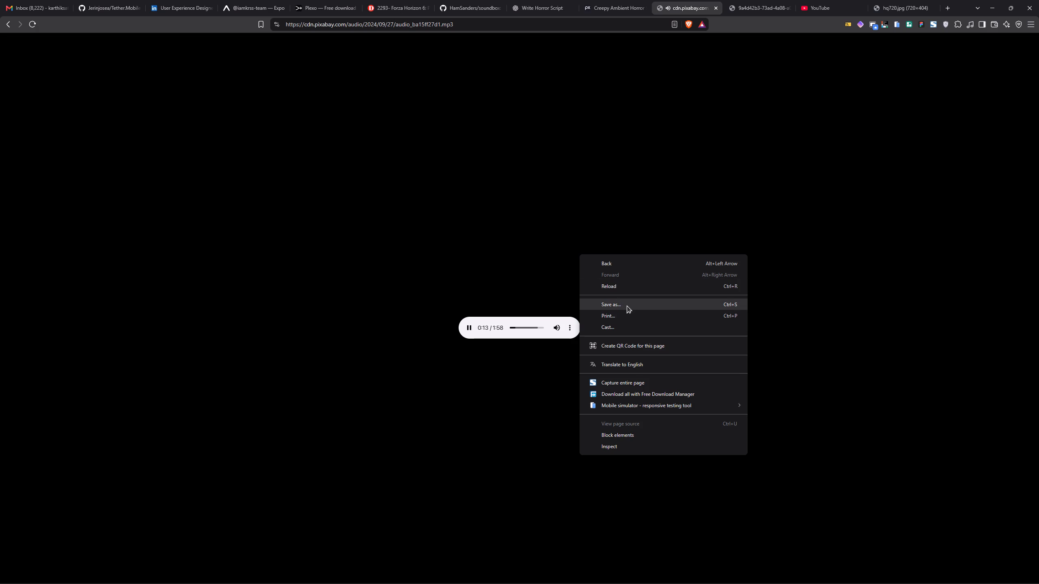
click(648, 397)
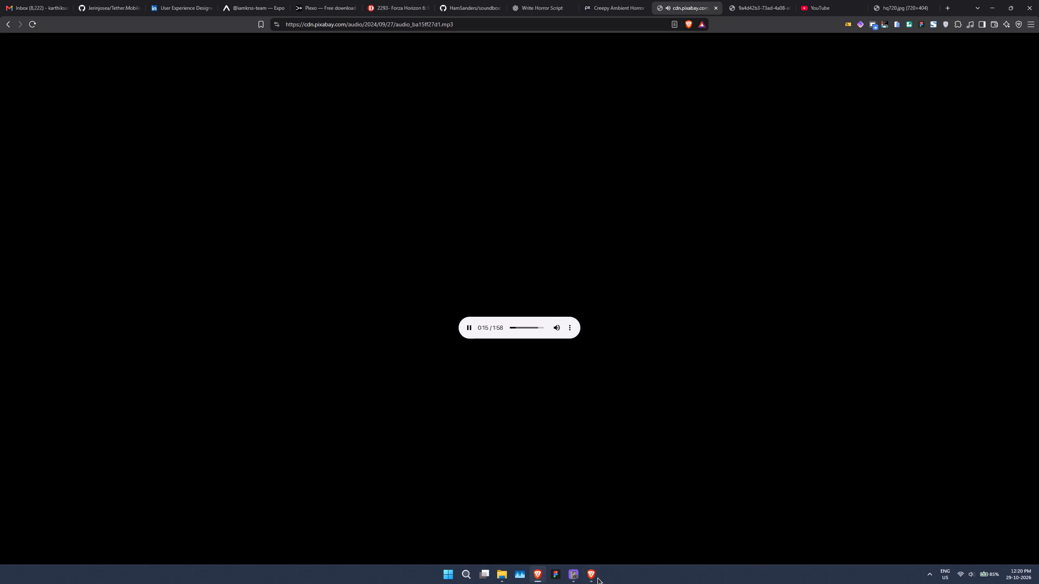
Close the two leftover DevTools windows and pause the MP3 playback.
click(592, 579)
click(552, 500)
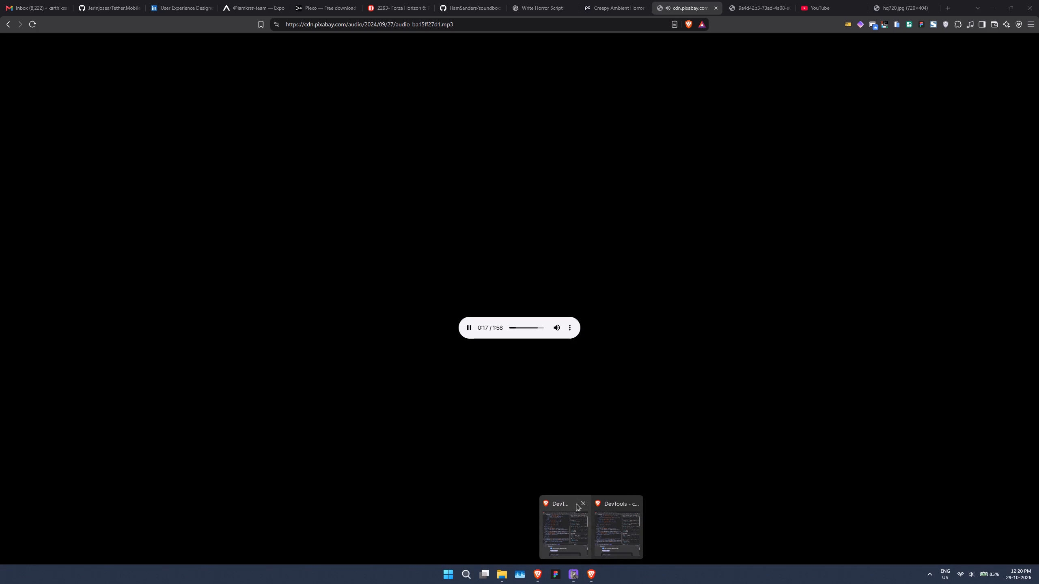
click(584, 503)
click(608, 506)
key(space)
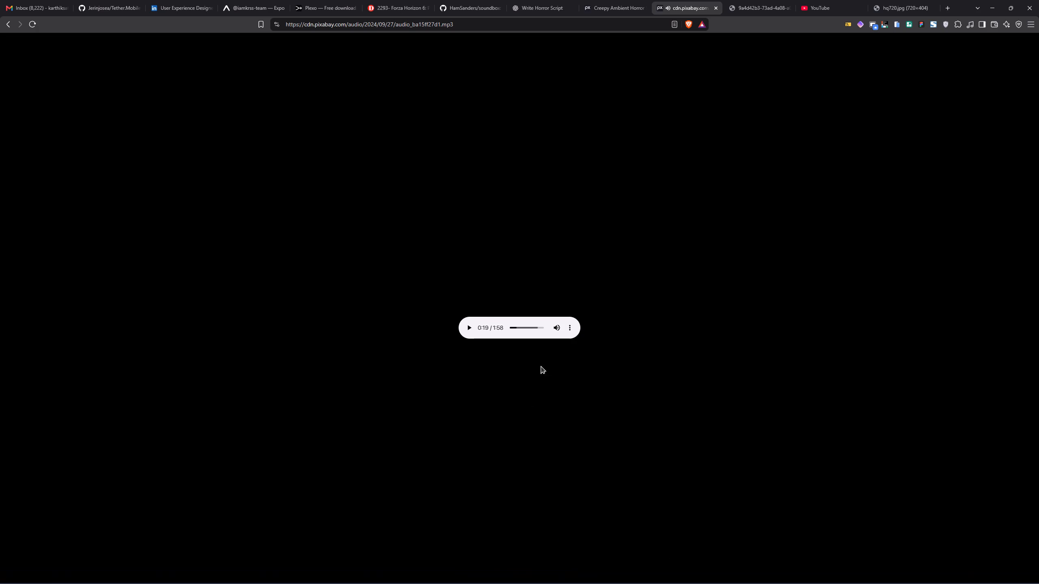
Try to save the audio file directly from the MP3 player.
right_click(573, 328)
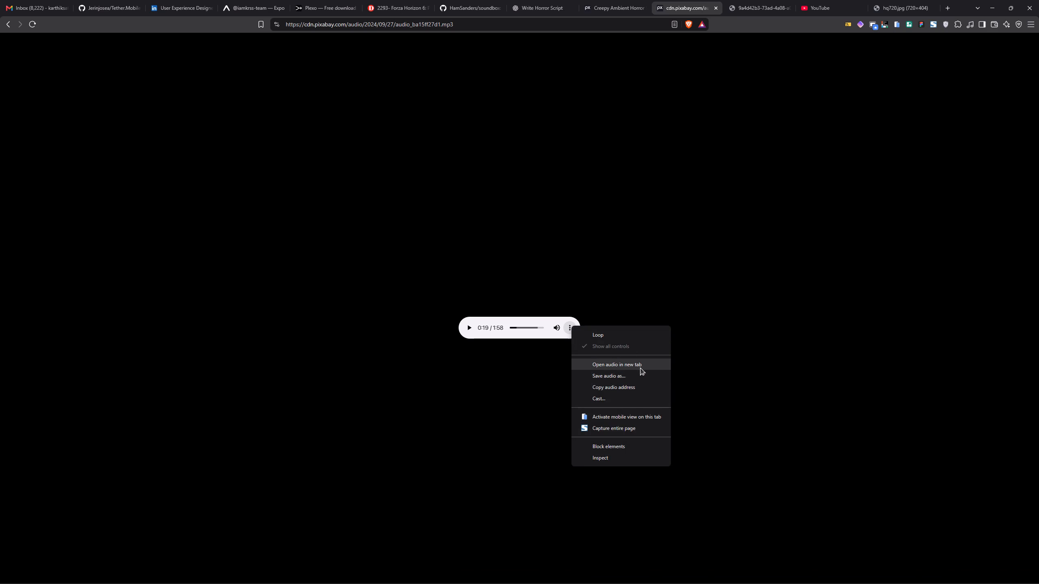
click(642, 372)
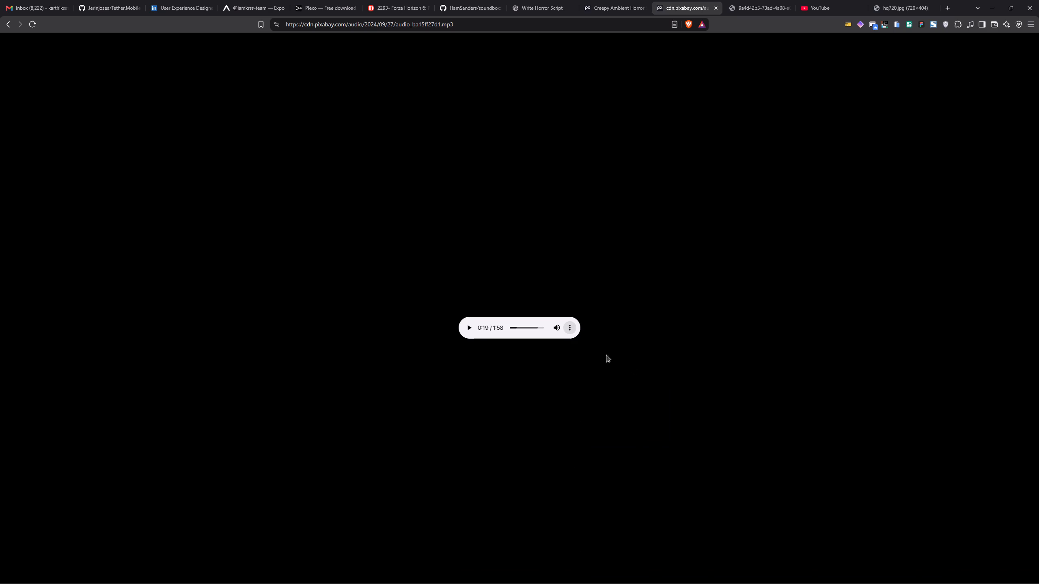
Copy the audio address of the MP3 from its player and clear the browser's address field.
right_click(573, 330)
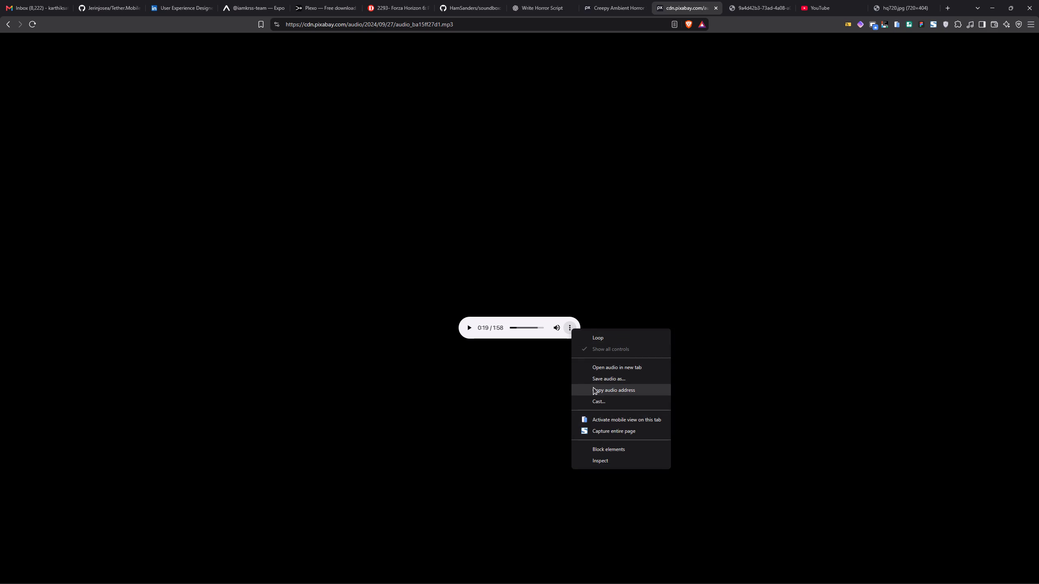
click(597, 393)
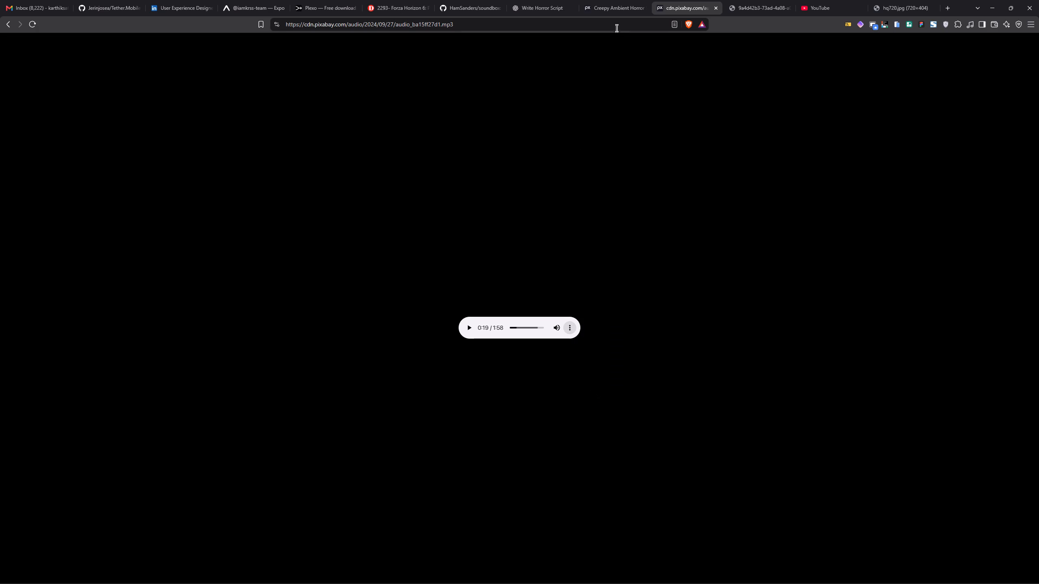
click(619, 26)
key(ctrl+v)
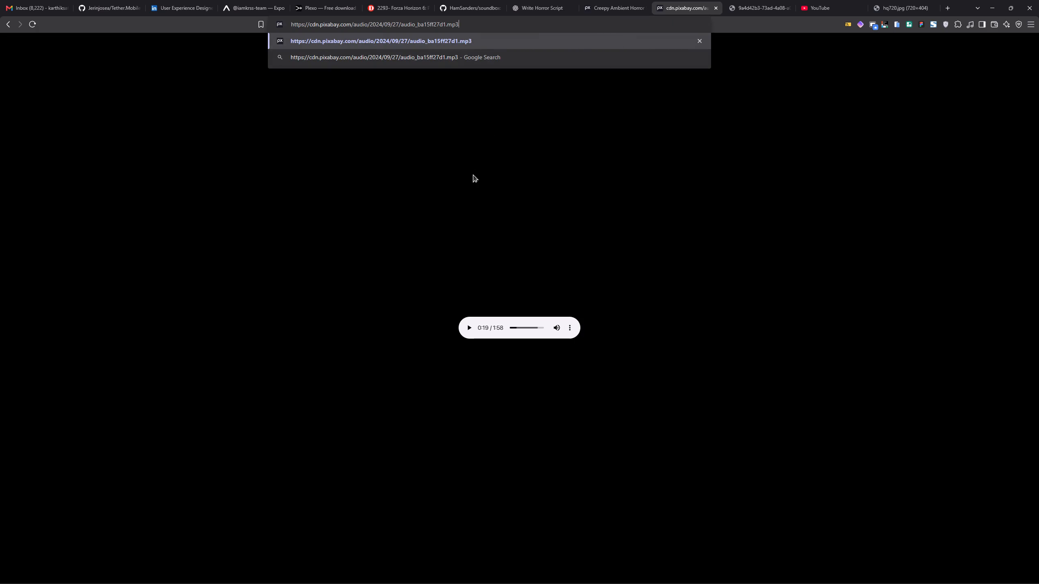
key(ctrl+a)
key(ctrl+x)
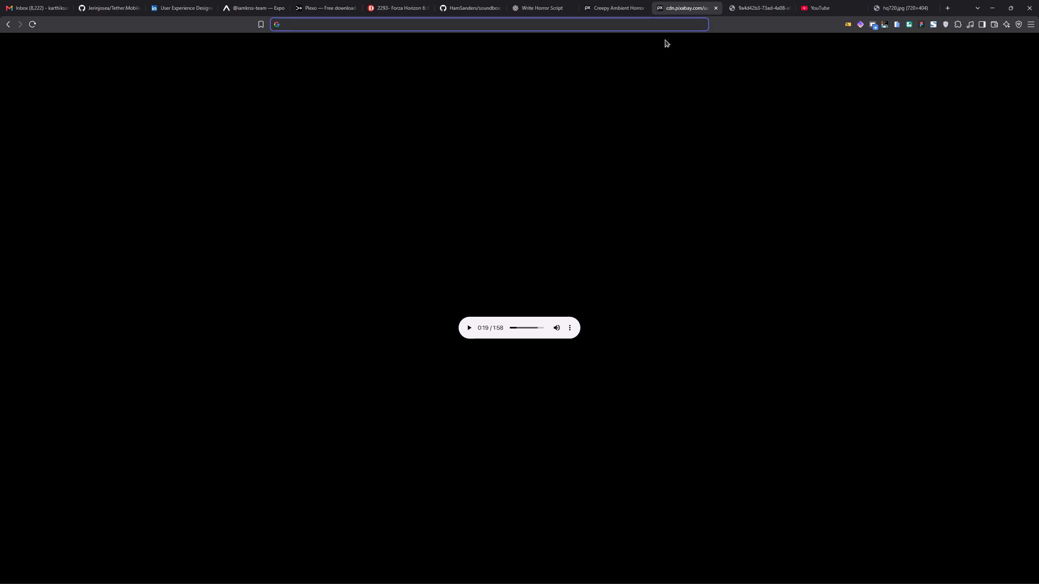
Search the web for "pixabay downloader online" and open the Experts PHP Pixabay Video Downloader.
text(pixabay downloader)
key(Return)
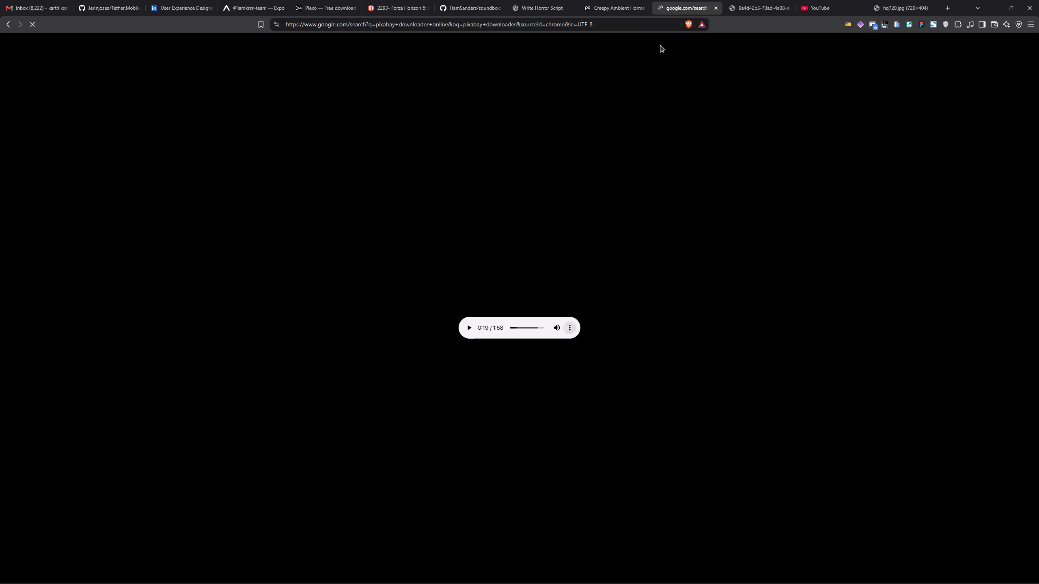
click(232, 116)
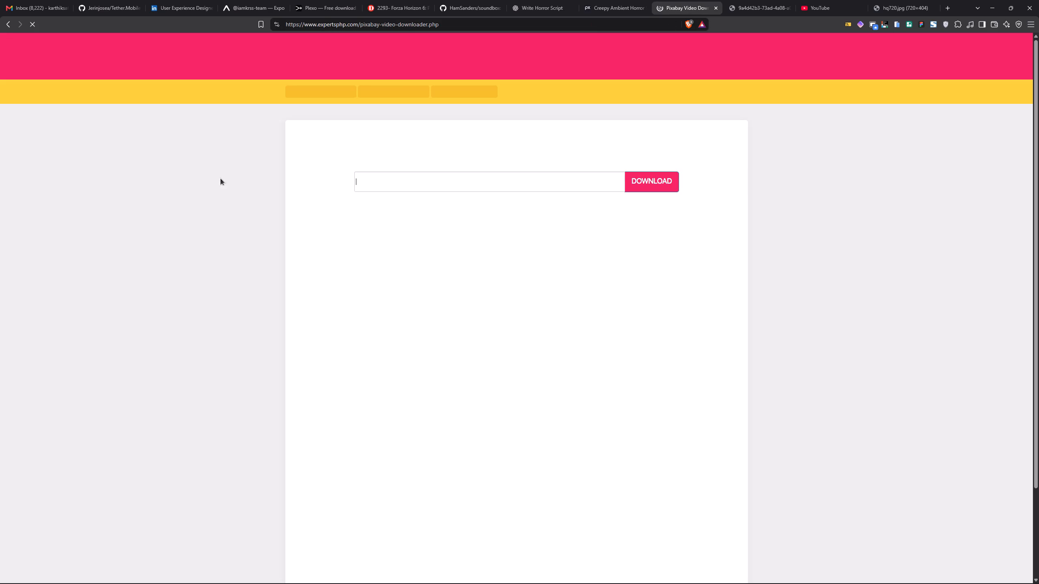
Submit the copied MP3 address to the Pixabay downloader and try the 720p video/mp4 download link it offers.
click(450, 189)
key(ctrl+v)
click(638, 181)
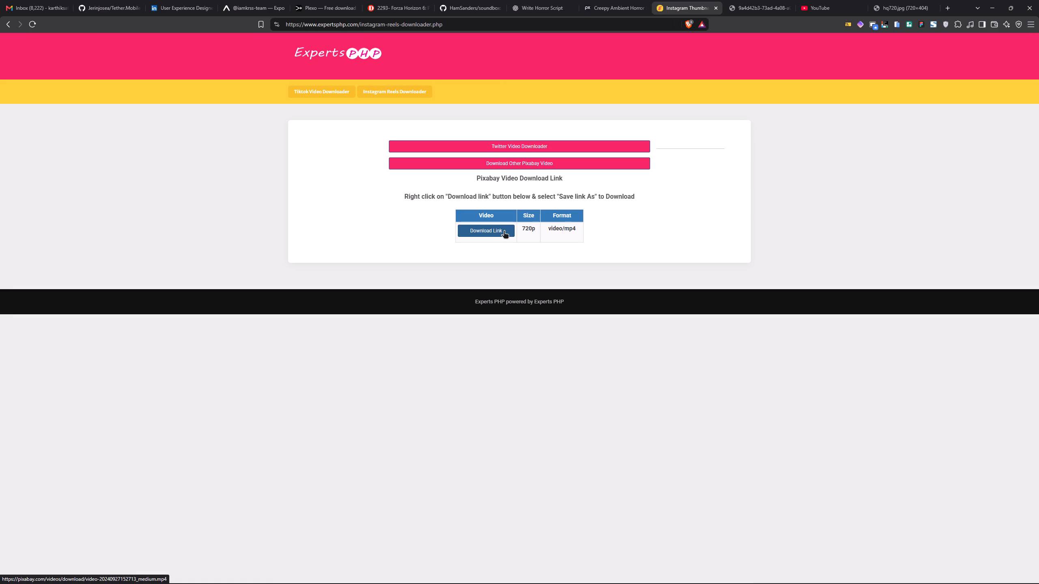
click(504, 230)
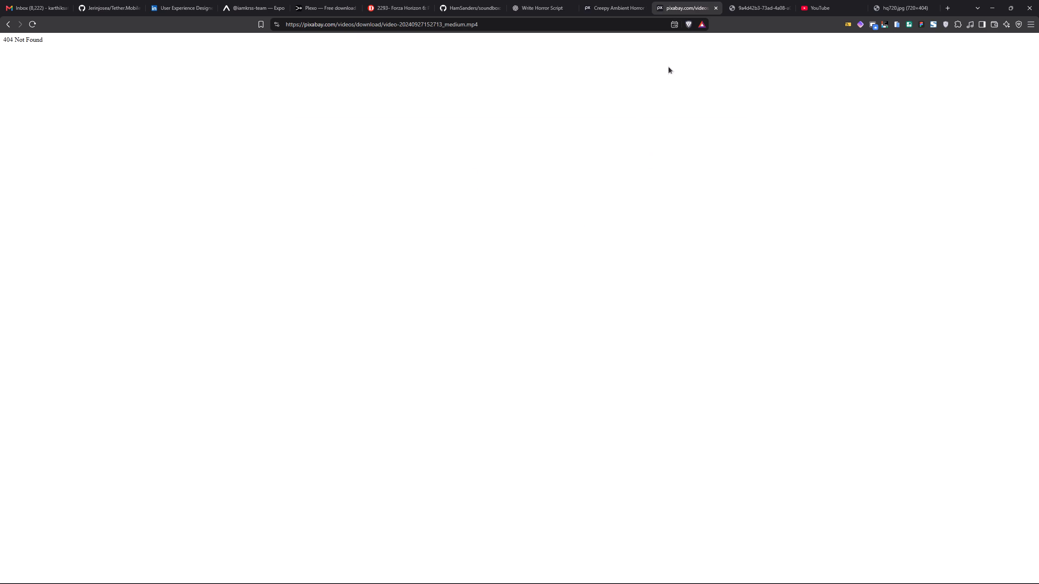
Return to the search results and refine the query to "pixabay audio downloader online".
scroll(620, 132, right, 18)
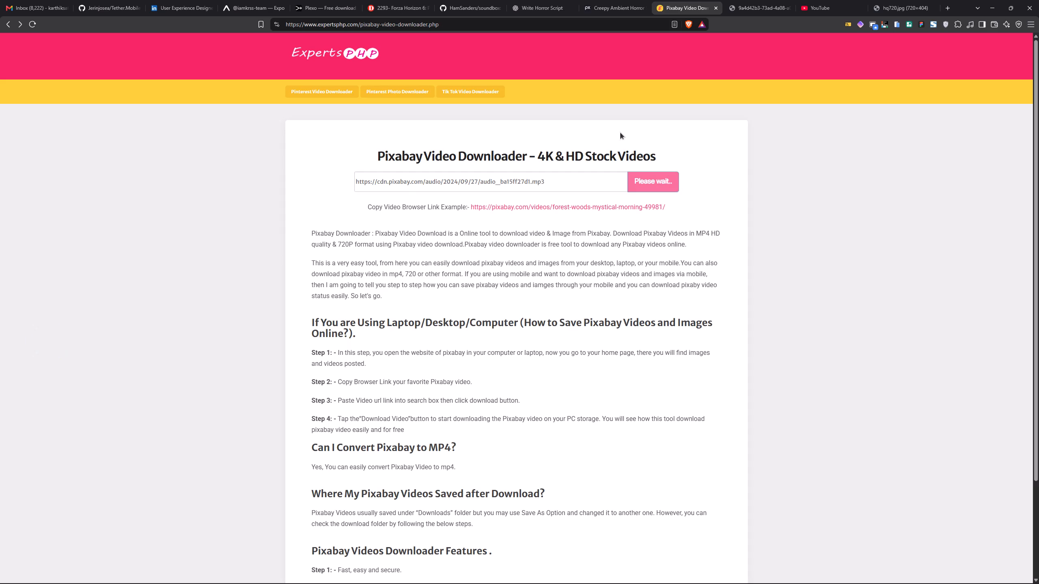
scroll(620, 132, right, 10)
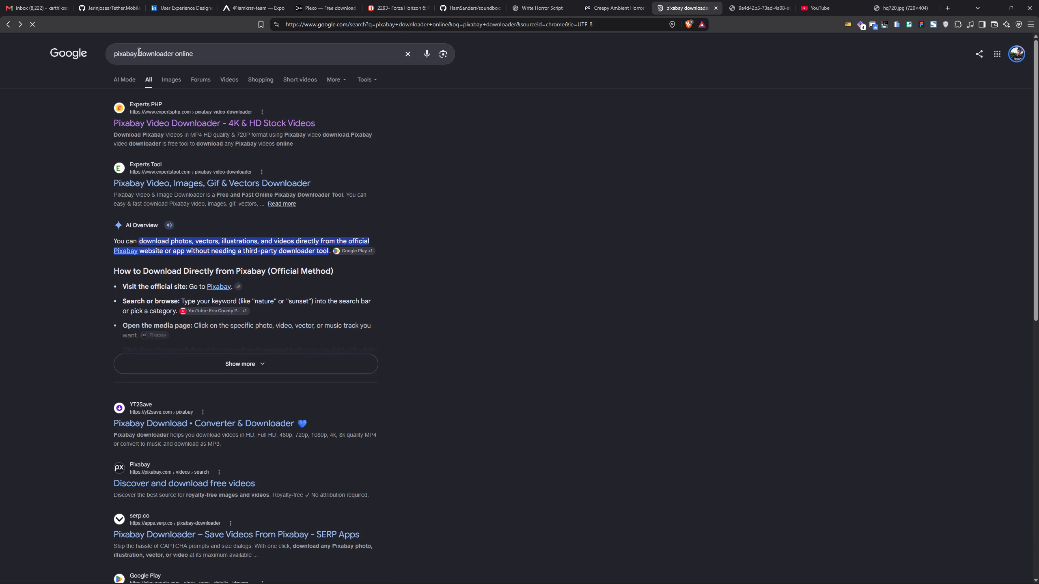
click(138, 52)
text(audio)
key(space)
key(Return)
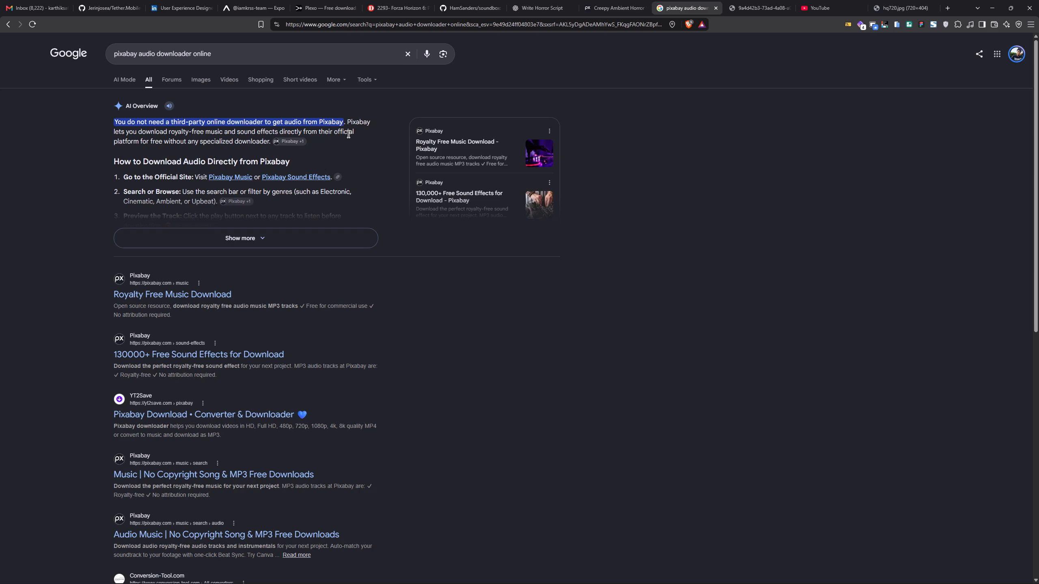
Copy the web address of the Creepy Ambient Horror Soundscape track page on Pixabay.
click(600, 5)
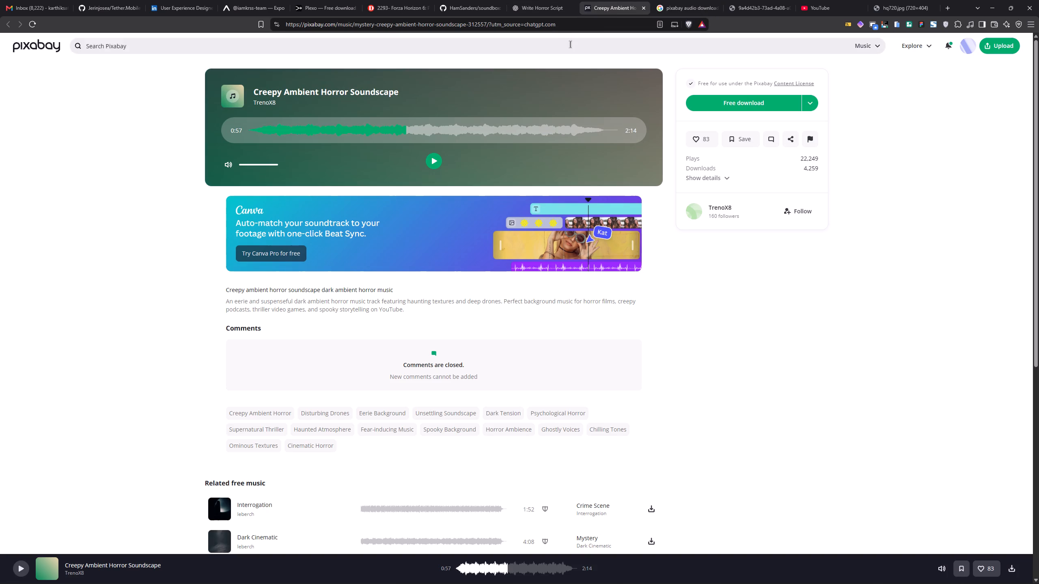
click(557, 30)
key(ctrl+c)
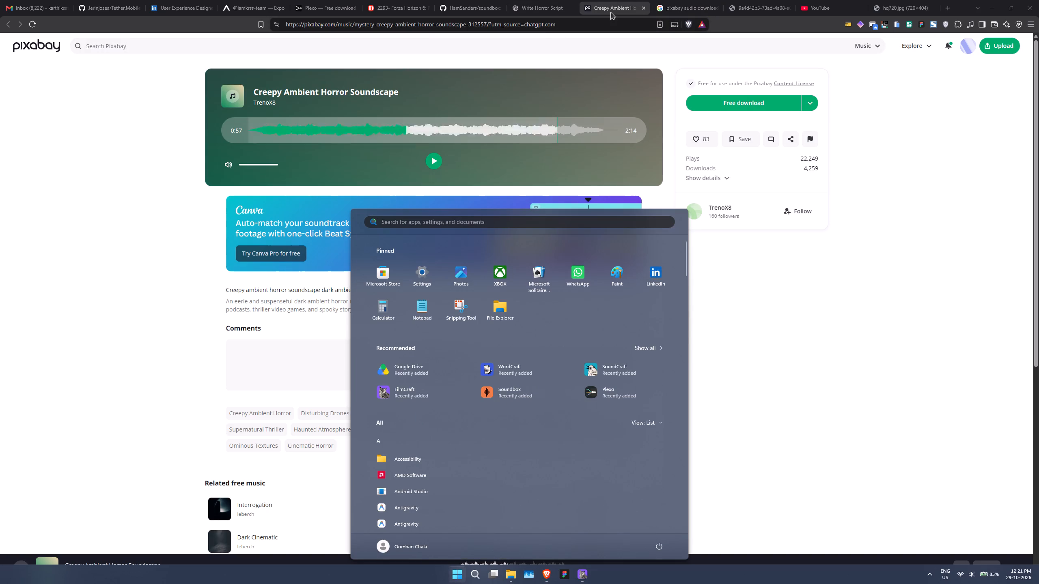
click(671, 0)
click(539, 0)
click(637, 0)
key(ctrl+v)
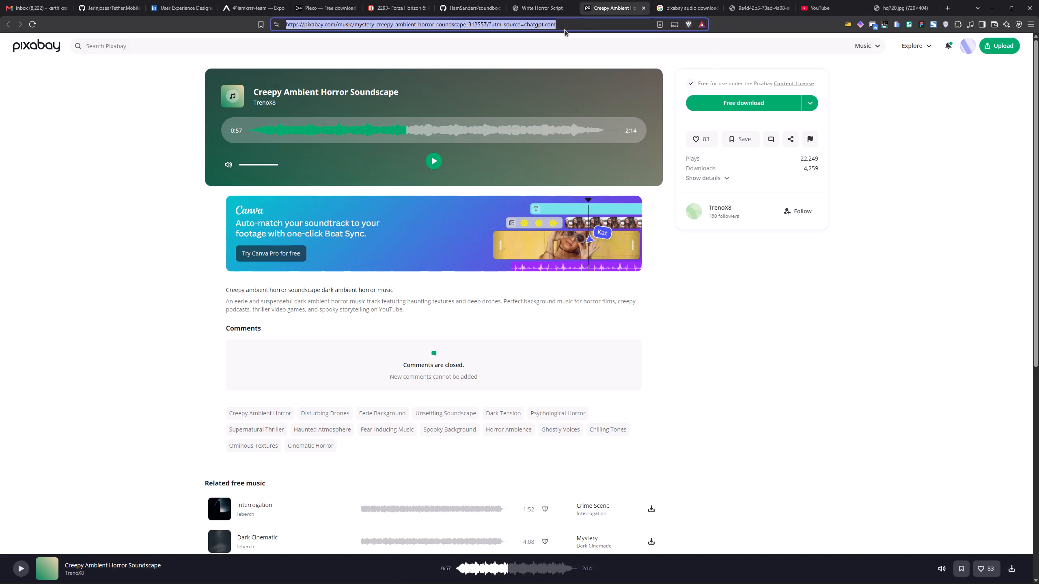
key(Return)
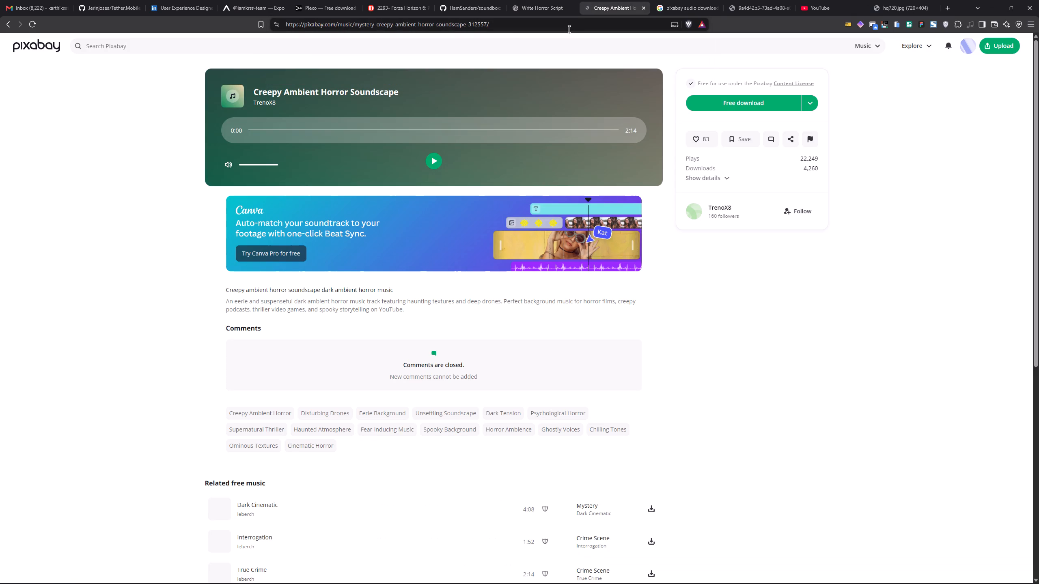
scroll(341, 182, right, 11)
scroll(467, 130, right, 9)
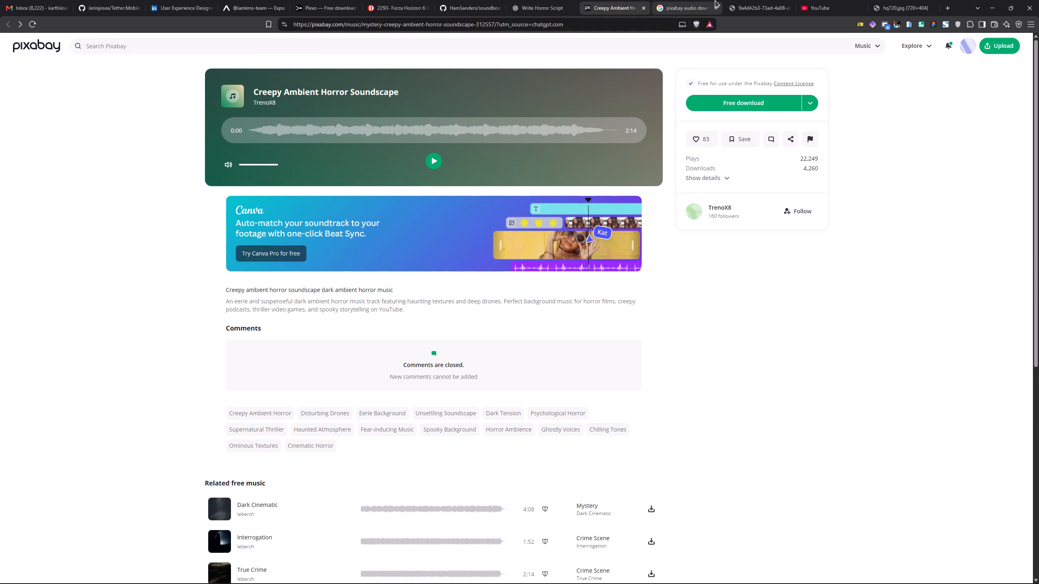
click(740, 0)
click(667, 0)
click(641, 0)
Reopen the Dark Drone Intrigue page from the track recommendations in the Write Horror Script chat and copy its address.
click(552, 4)
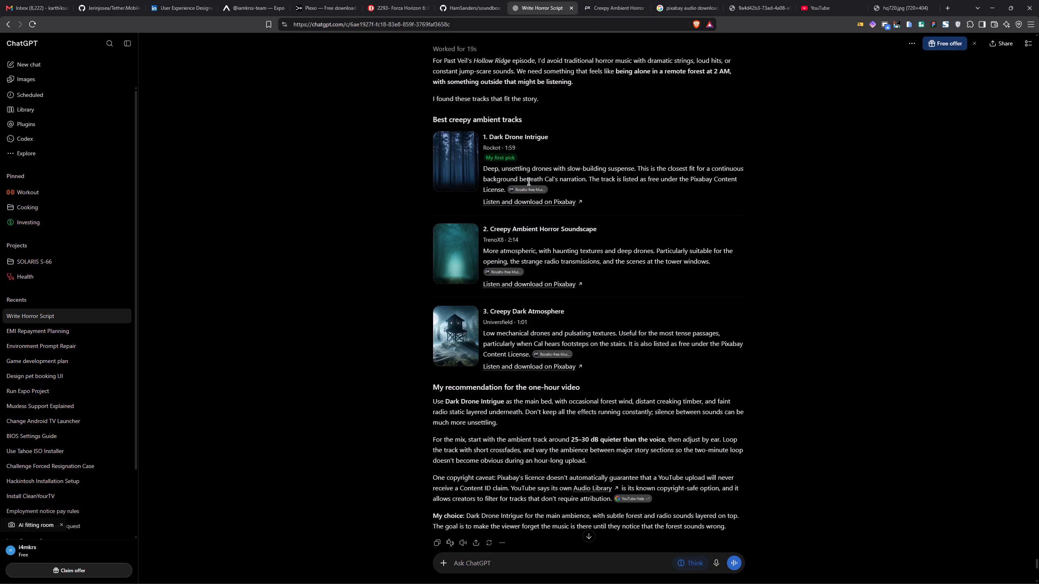
ctrl+click(520, 204)
click(571, 16)
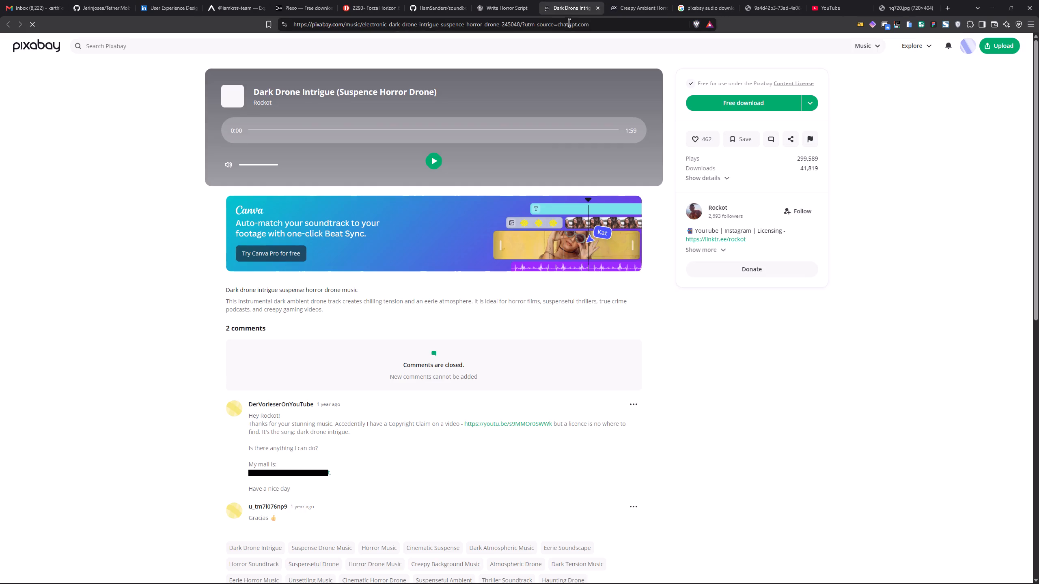
click(569, 23)
key(ctrl+c)
Launch Google Chrome with the "Your Chrome" profile and load the copied Dark Drone Intrigue page address.
text(ch)
key(Return)
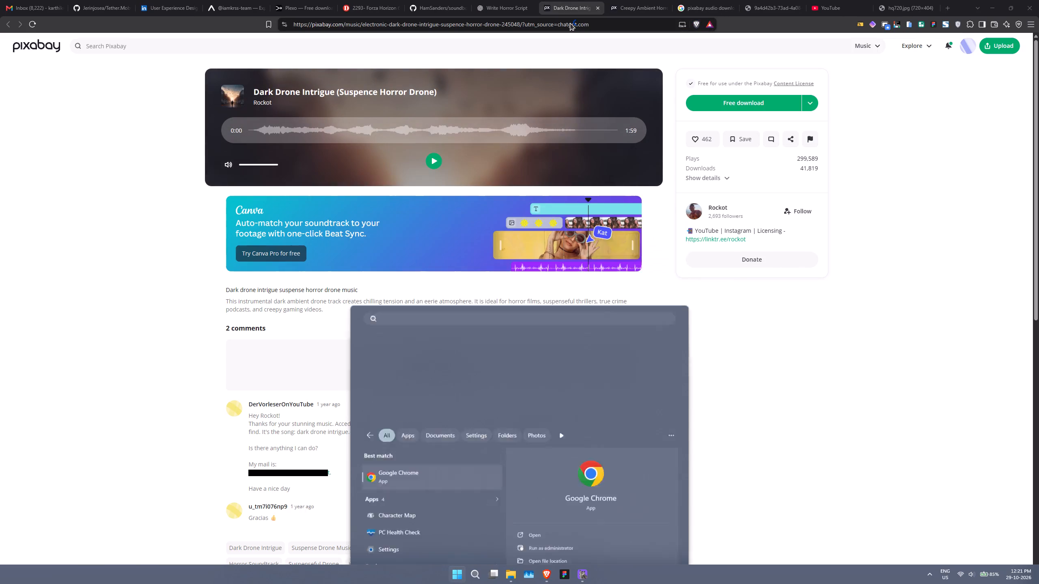
click(501, 327)
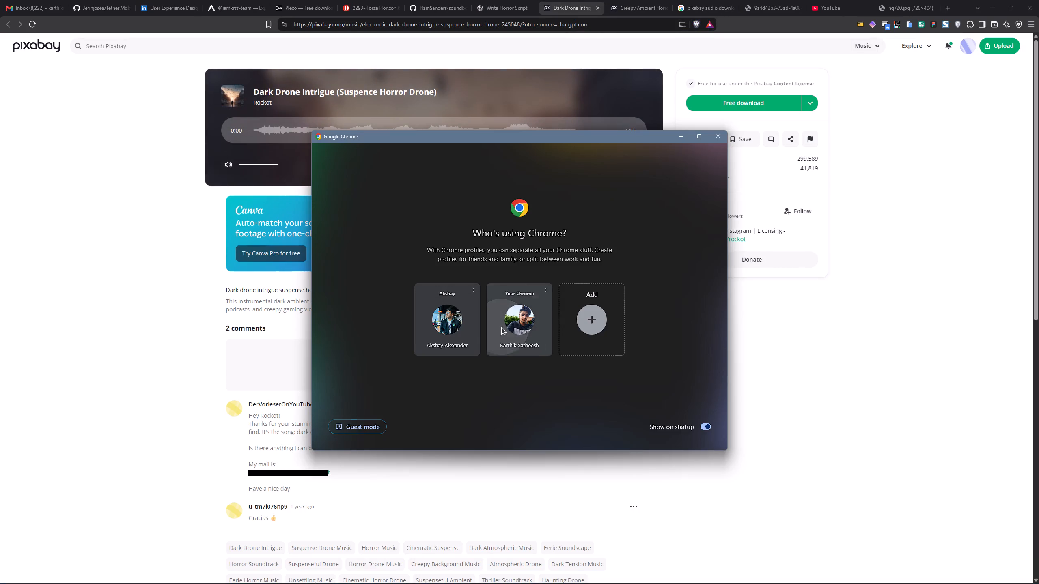
key(ctrl+v)
key(Return)
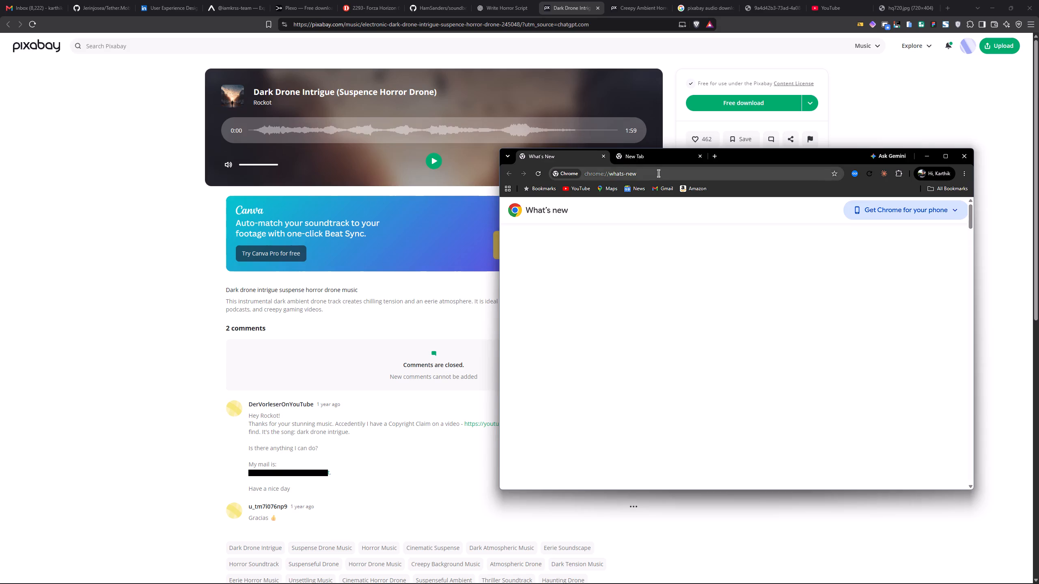
click(659, 172)
key(ctrl+v)
key(Return)
drag(711, 205, 794, 288)
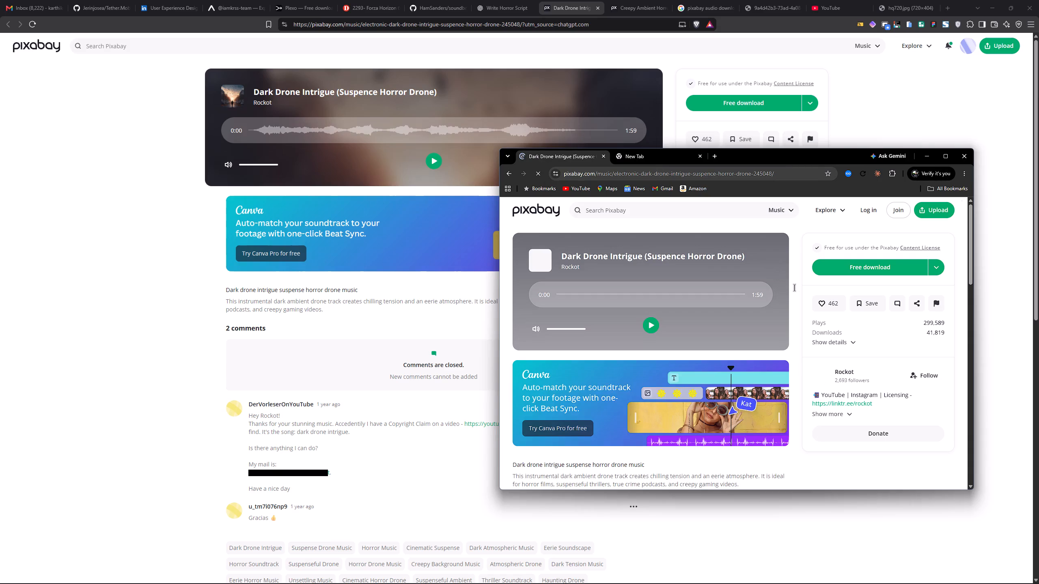
drag(794, 288, 796, 289)
Download the Dark Drone Intrigue MP3 from Pixabay through Free Download Manager, saving it to the Downloads folder.
click(920, 268)
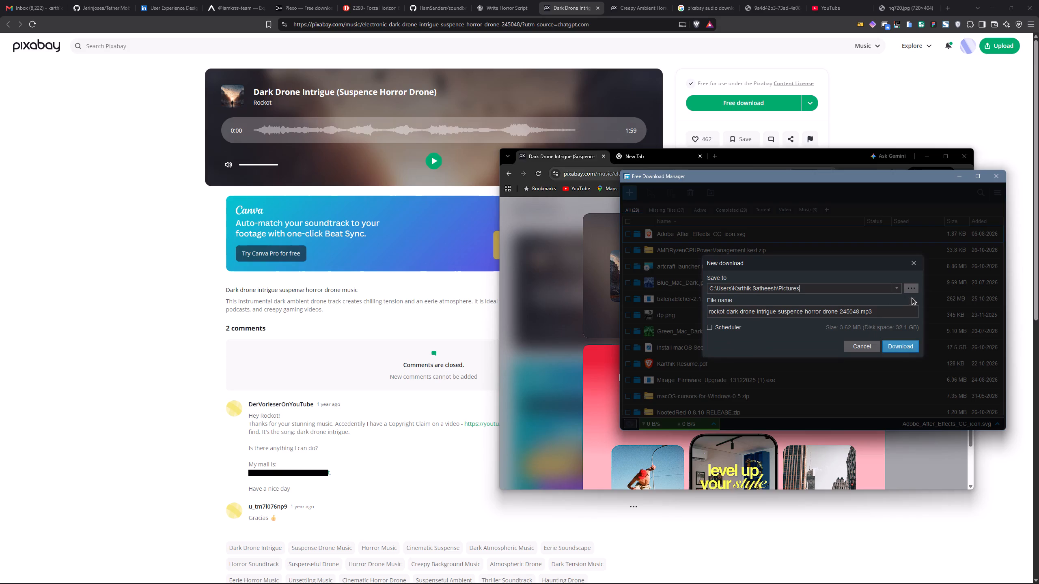
click(912, 289)
click(658, 260)
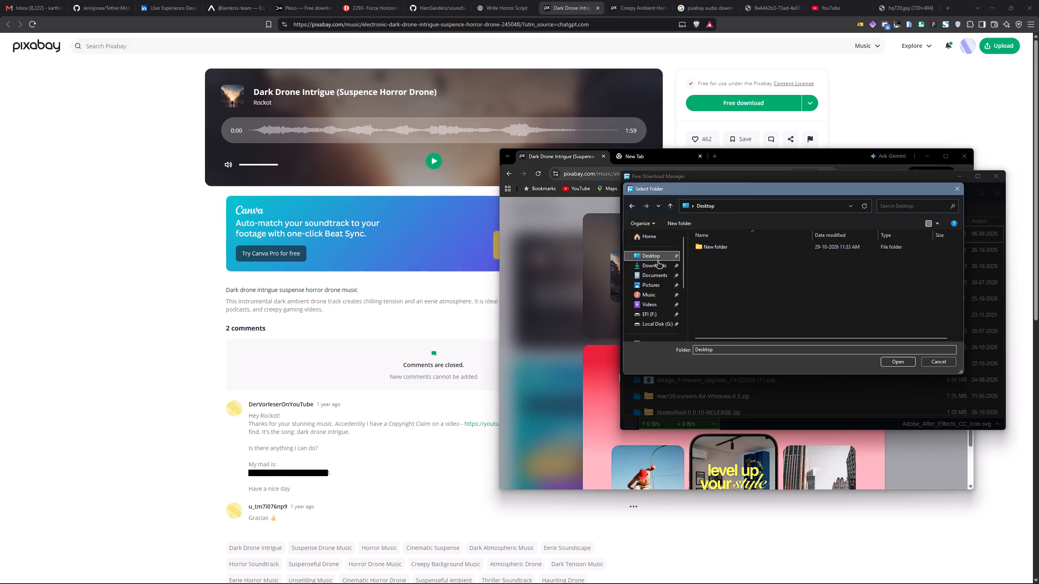
click(658, 266)
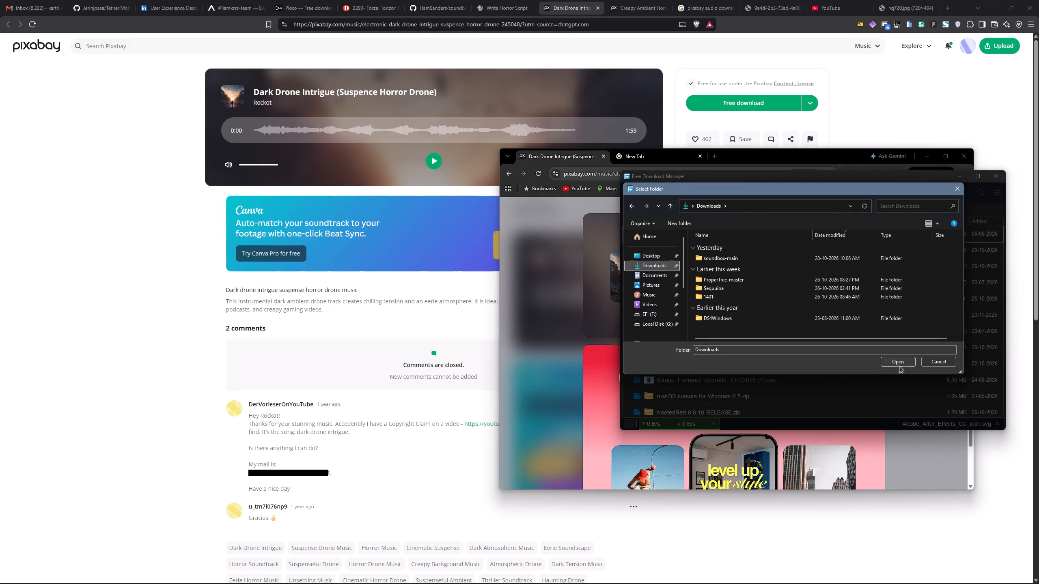
click(899, 365)
click(906, 349)
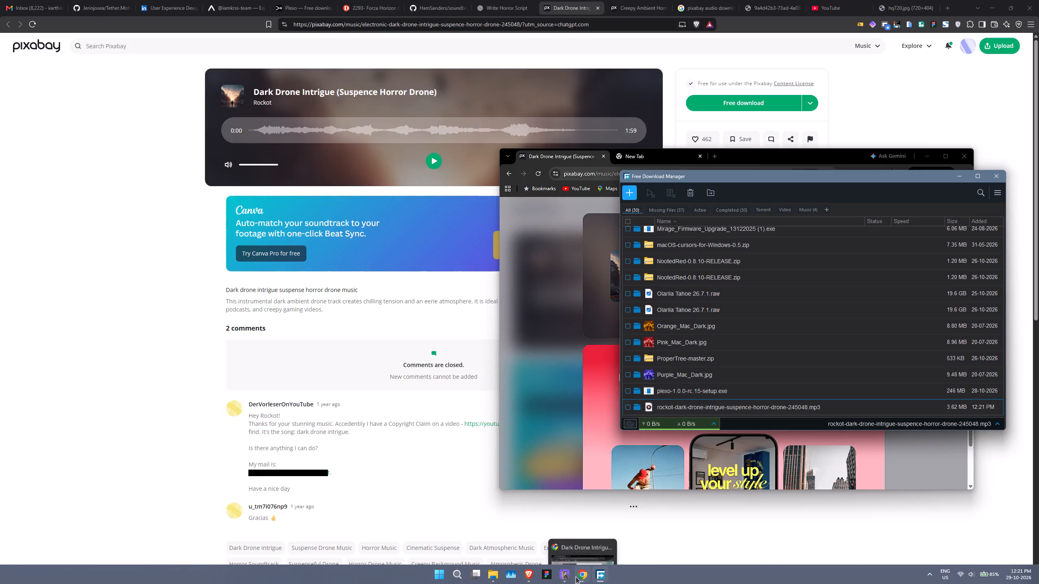
Switch to FilmCraft and place the Dark Drone Intrigue MP3 from the Downloads folder at the start of Audio 2 in Sequence 01.
click(571, 574)
click(494, 580)
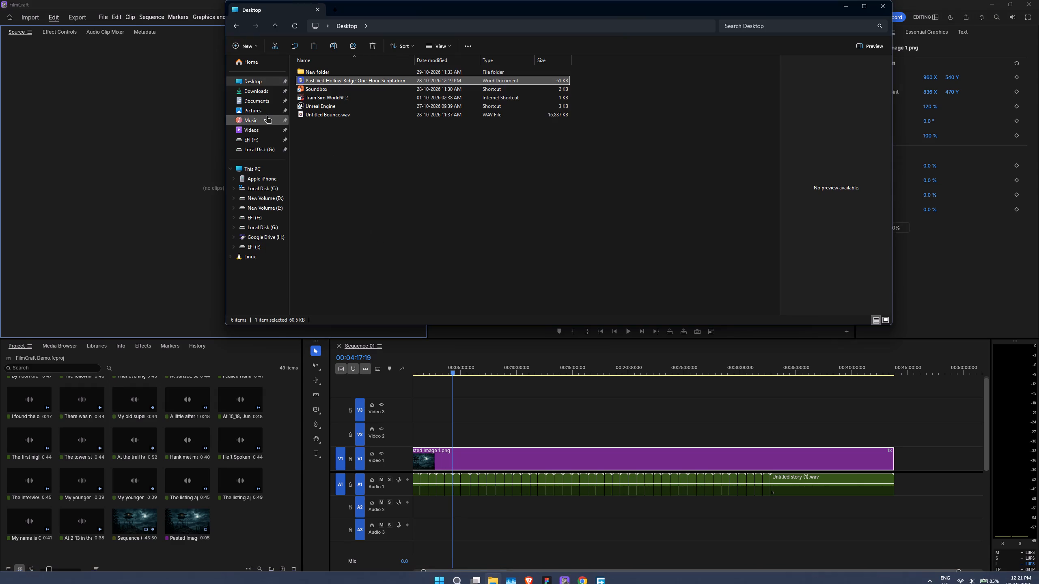
click(245, 82)
click(248, 88)
click(321, 95)
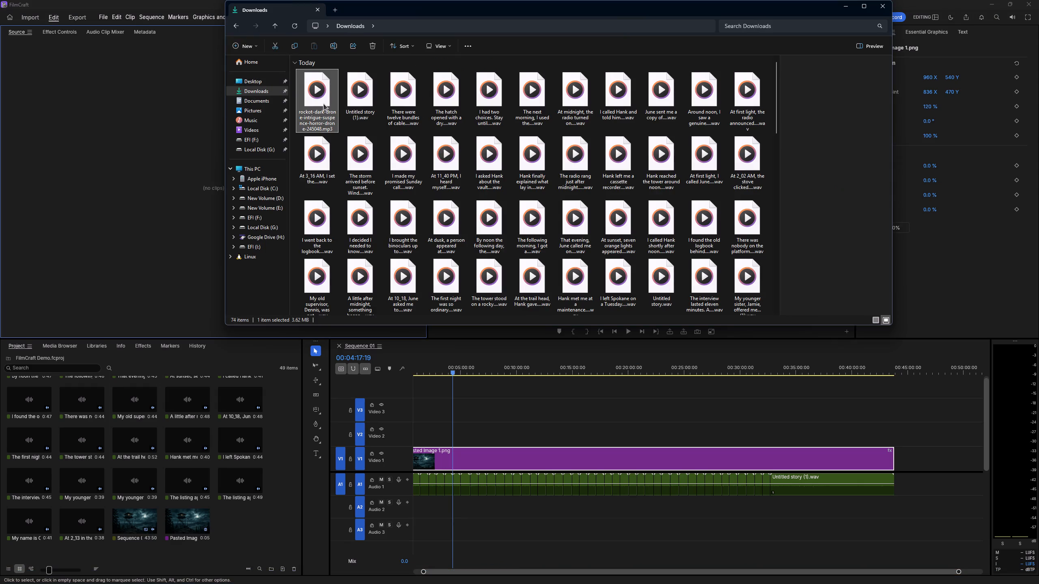
drag(321, 109, 424, 507)
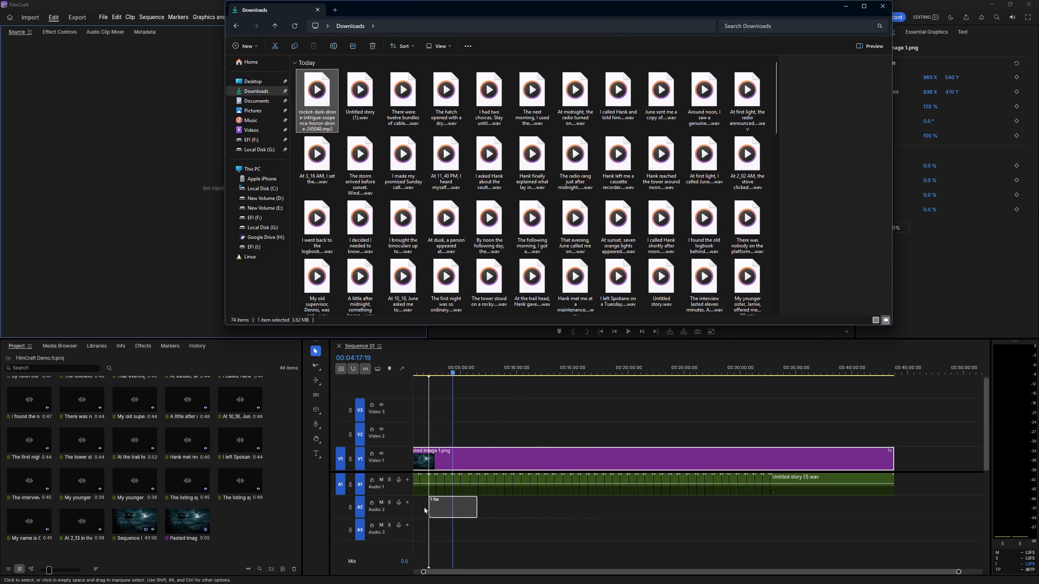
drag(424, 507, 415, 510)
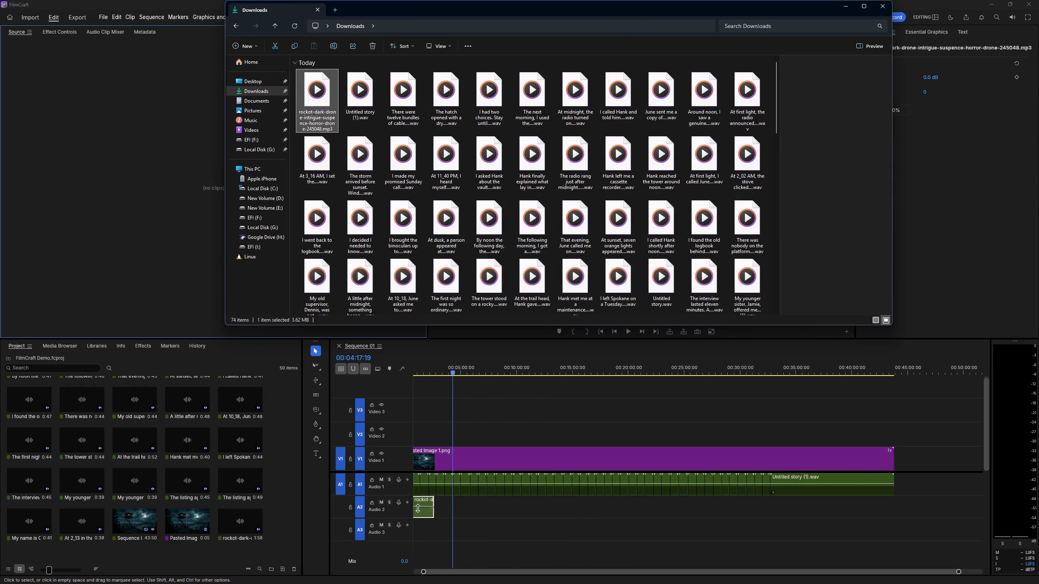
click(425, 510)
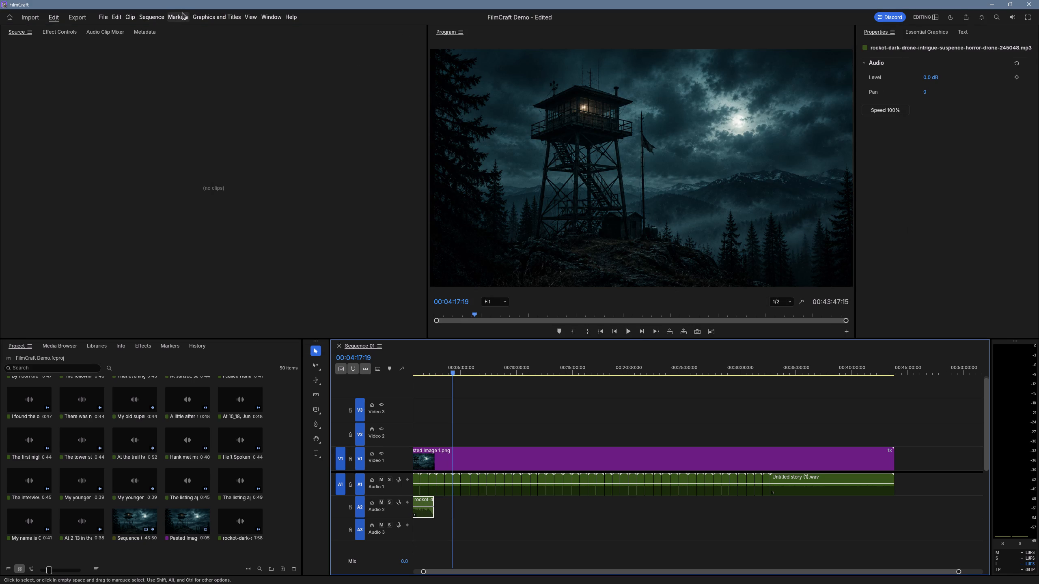
Search the effects library for "cross" to look for a crossfade.
click(111, 16)
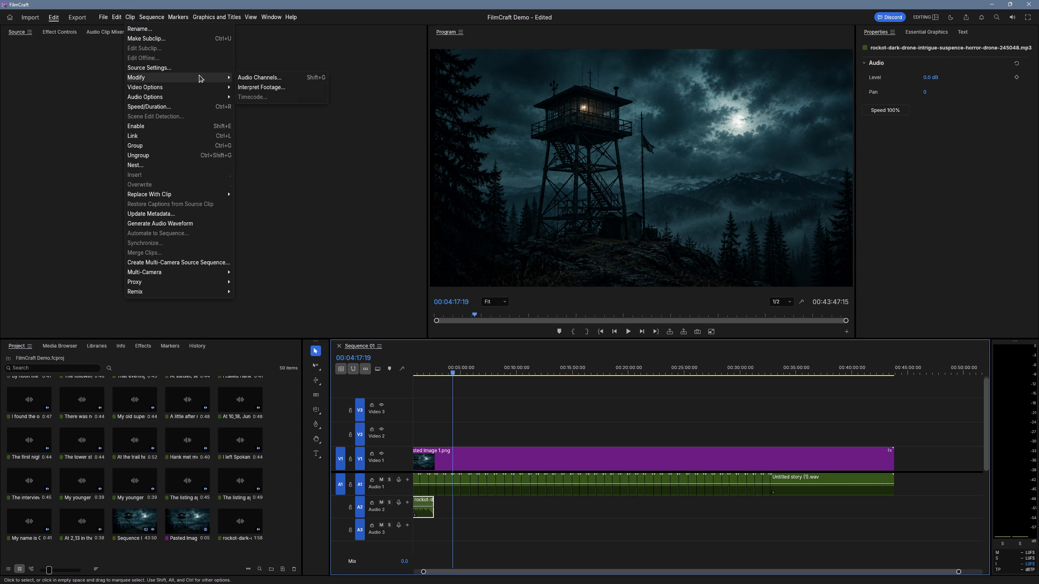
click(146, 344)
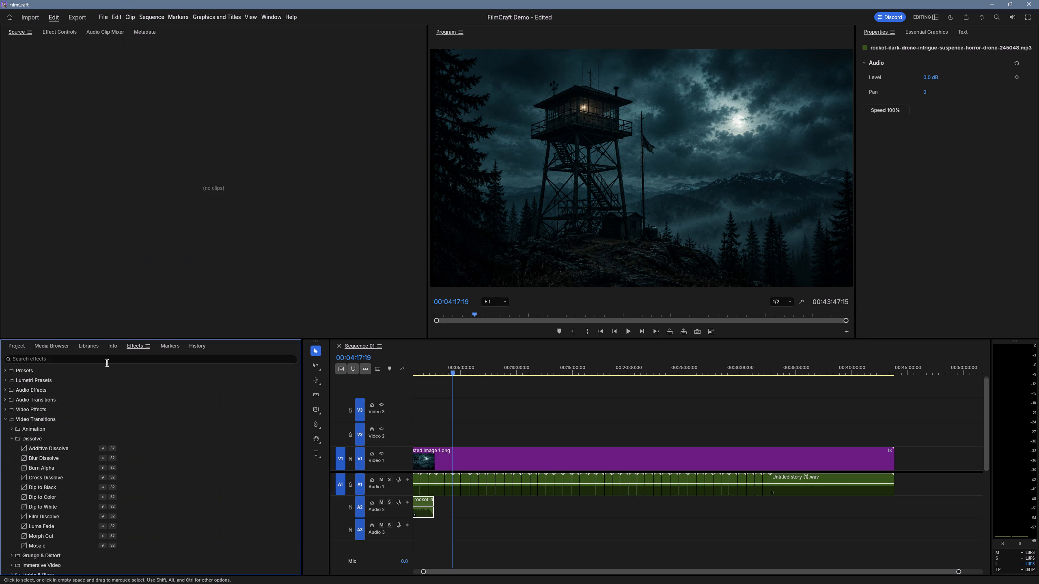
click(107, 363)
key(c)
key(r)
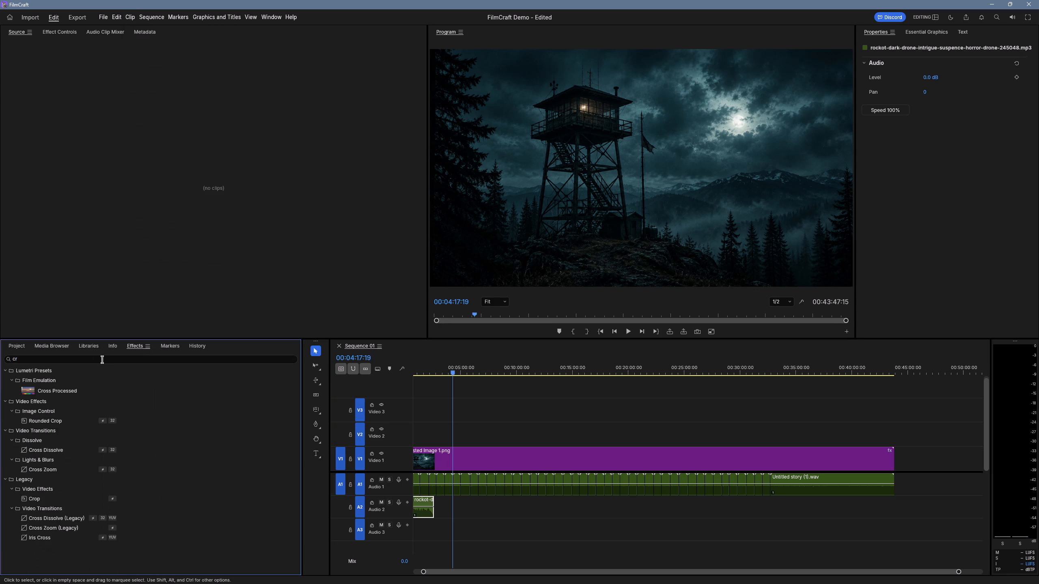
text(ossfa)
key(BackSpace)
key(BackSpace)
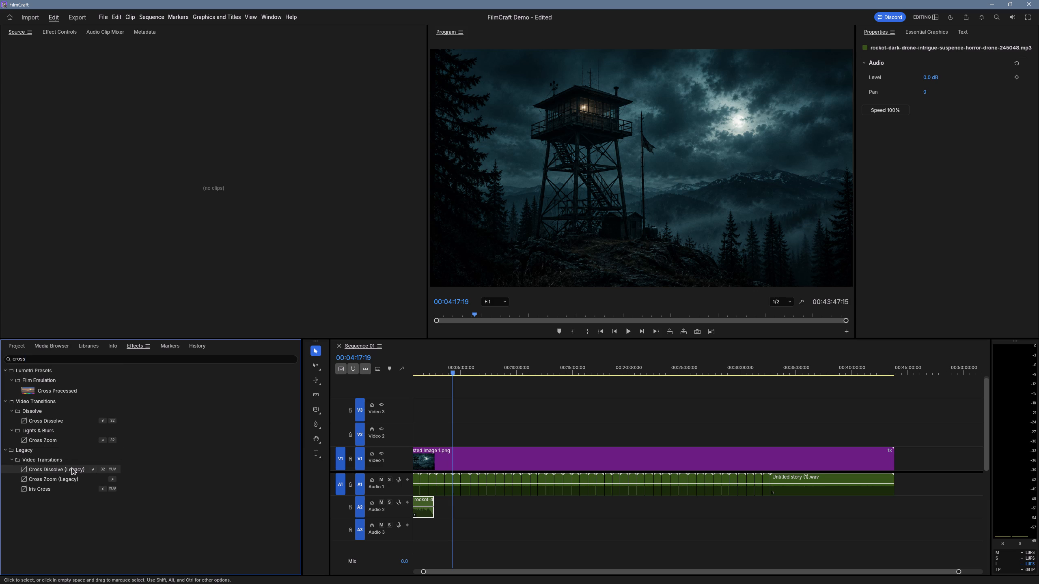
scroll(67, 465, up, 1)
scroll(54, 415, up, 1)
Replace the effects search with "au" to look for audio effects.
key(ctrl+a)
key(a)
key(u)
key(d)
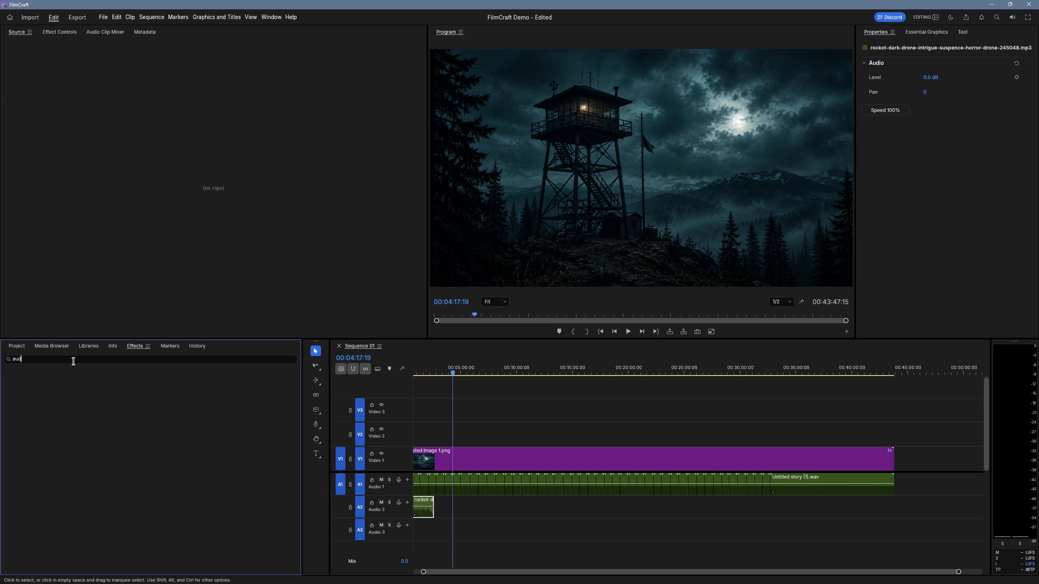
key(BackSpace)
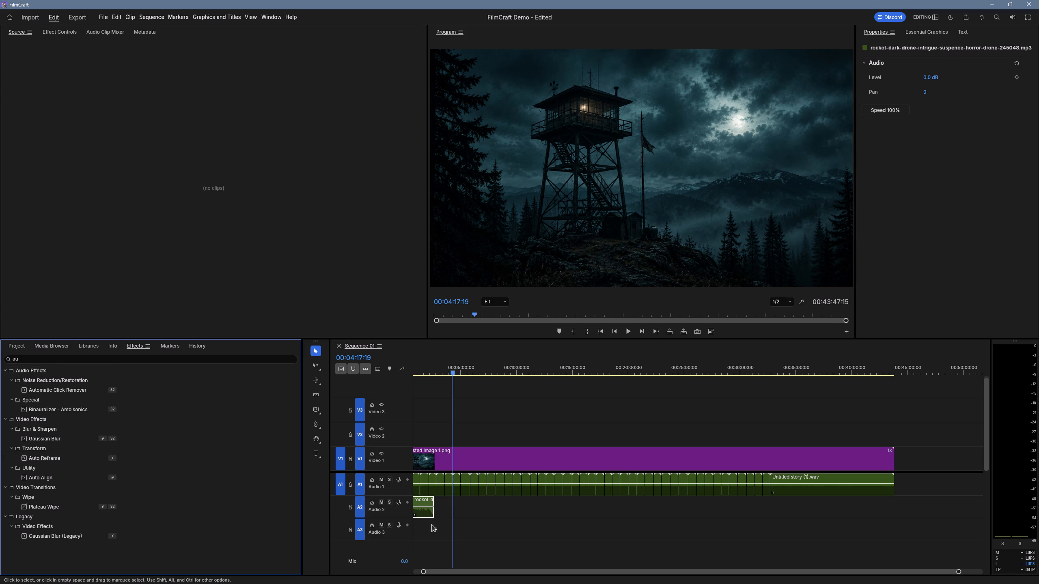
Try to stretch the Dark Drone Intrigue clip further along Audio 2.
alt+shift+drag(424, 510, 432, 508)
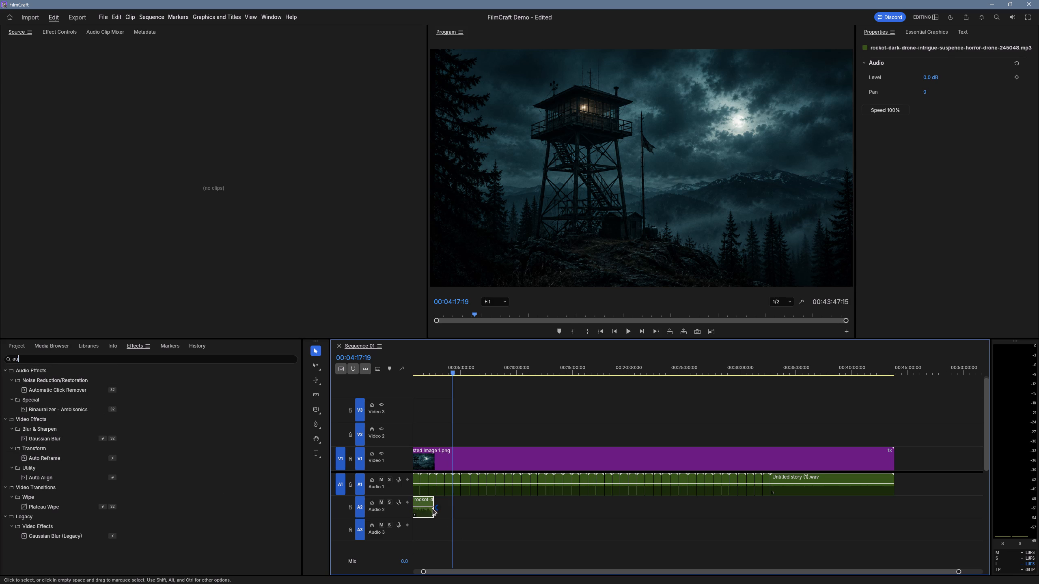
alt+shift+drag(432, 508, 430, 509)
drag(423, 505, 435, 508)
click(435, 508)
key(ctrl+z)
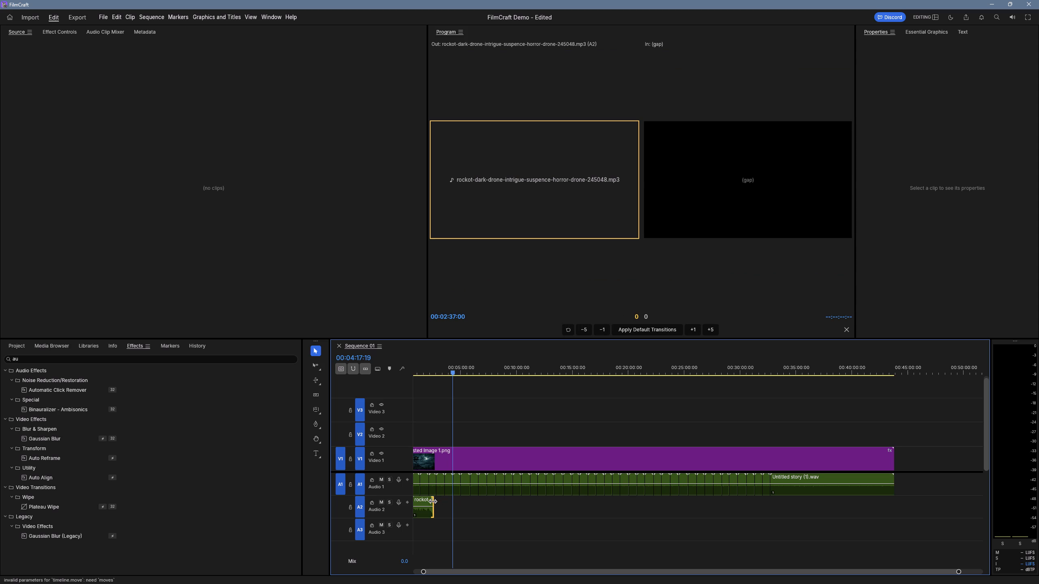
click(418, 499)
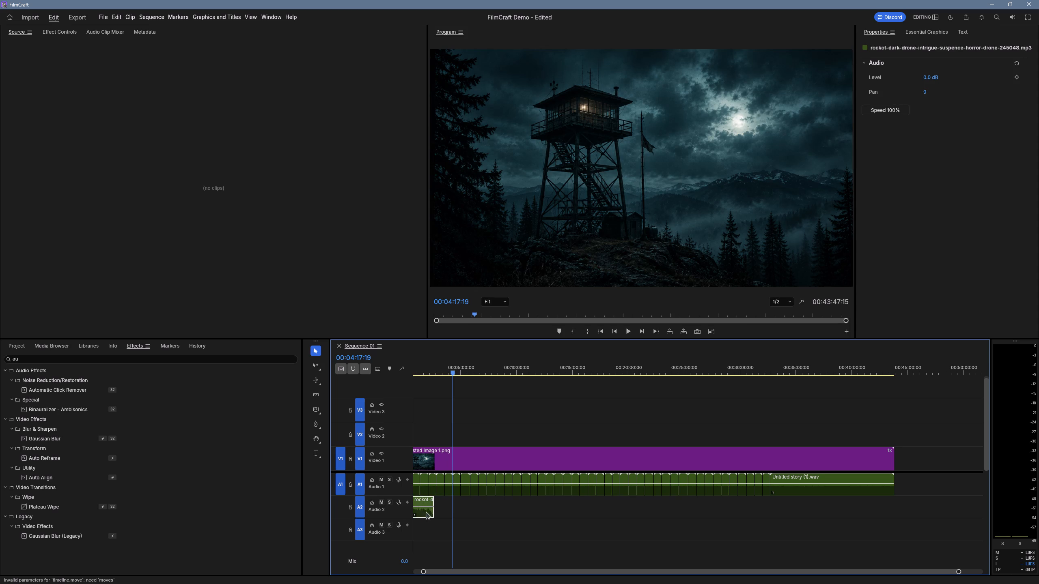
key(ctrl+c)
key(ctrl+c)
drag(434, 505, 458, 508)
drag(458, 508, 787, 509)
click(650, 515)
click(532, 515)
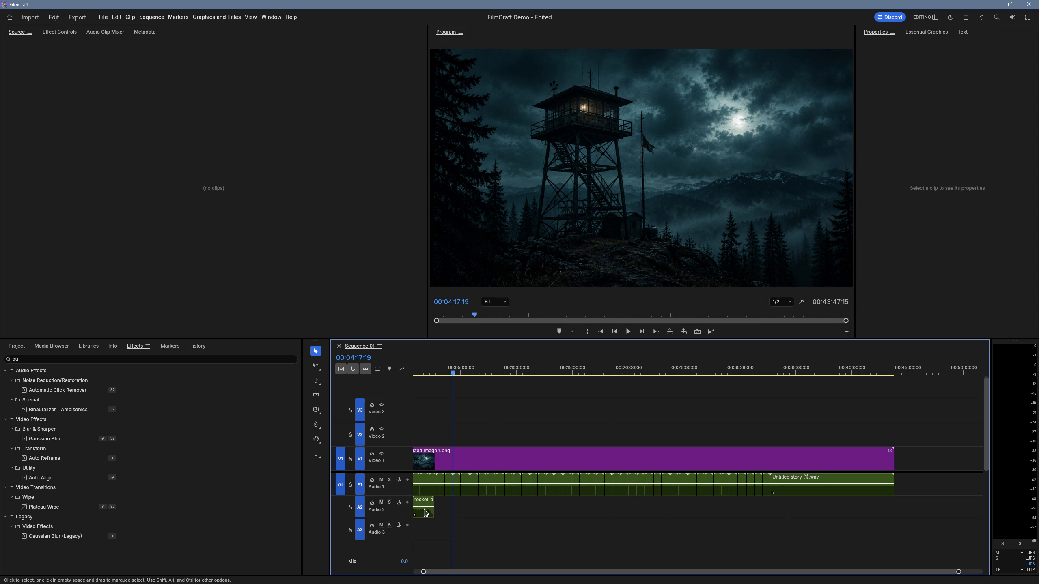
Move the Dark Drone Intrigue clip on Audio 2 to the very beginning of Sequence 01.
click(425, 506)
drag(434, 505, 422, 509)
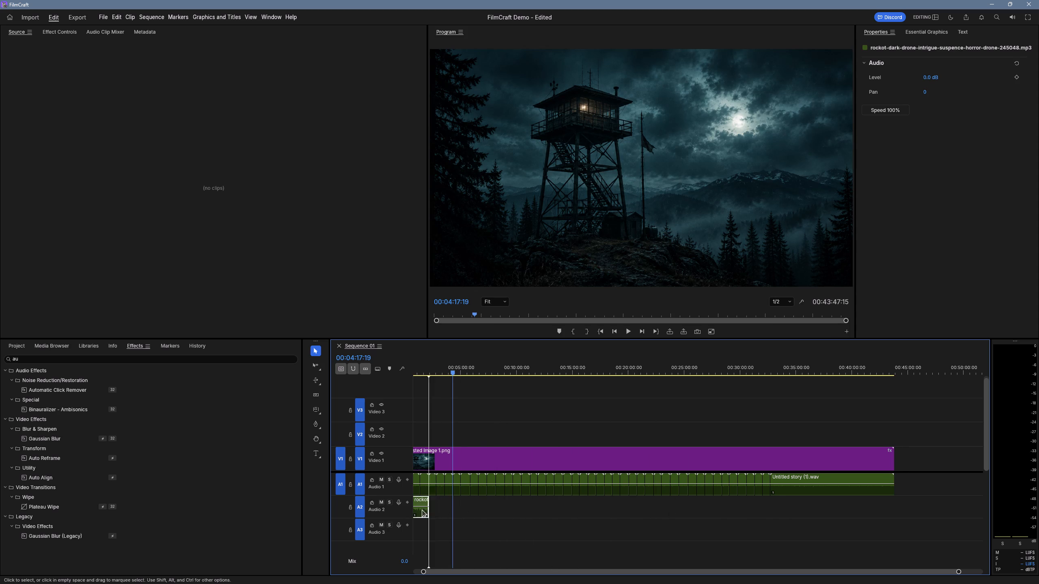
drag(422, 509, 413, 508)
key(ctrl+z)
drag(429, 509, 421, 508)
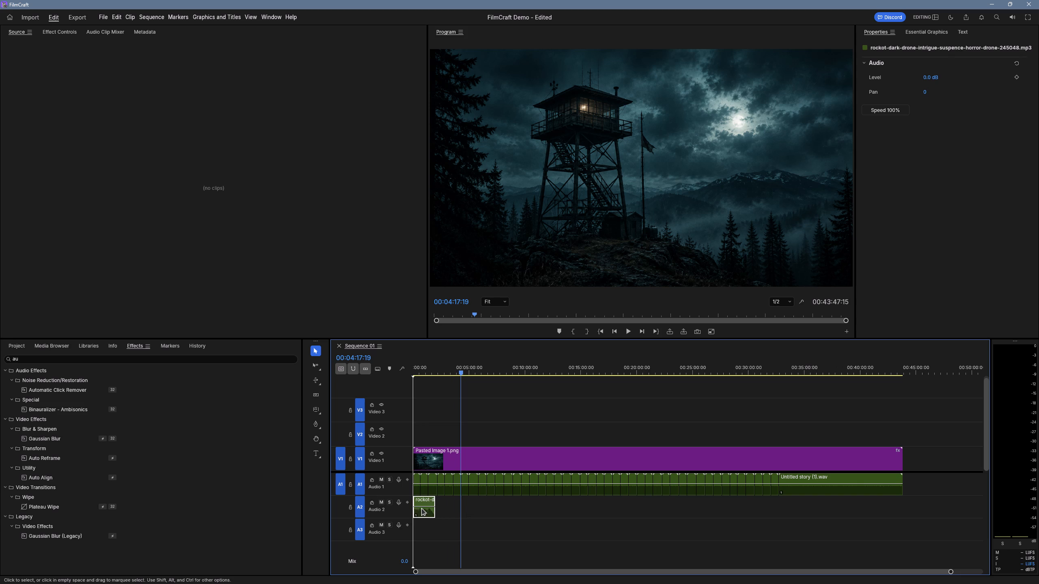
drag(421, 508, 422, 508)
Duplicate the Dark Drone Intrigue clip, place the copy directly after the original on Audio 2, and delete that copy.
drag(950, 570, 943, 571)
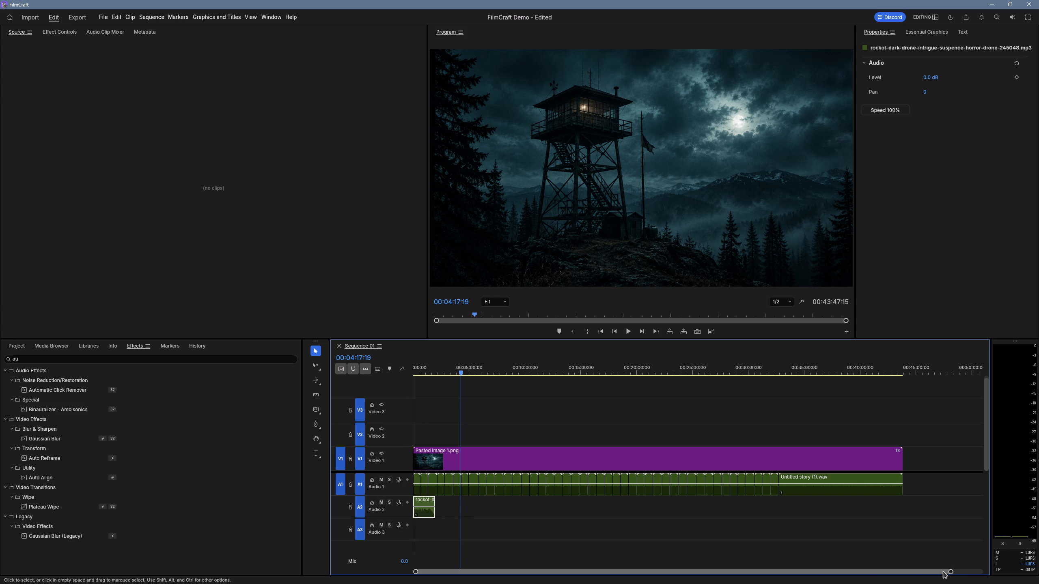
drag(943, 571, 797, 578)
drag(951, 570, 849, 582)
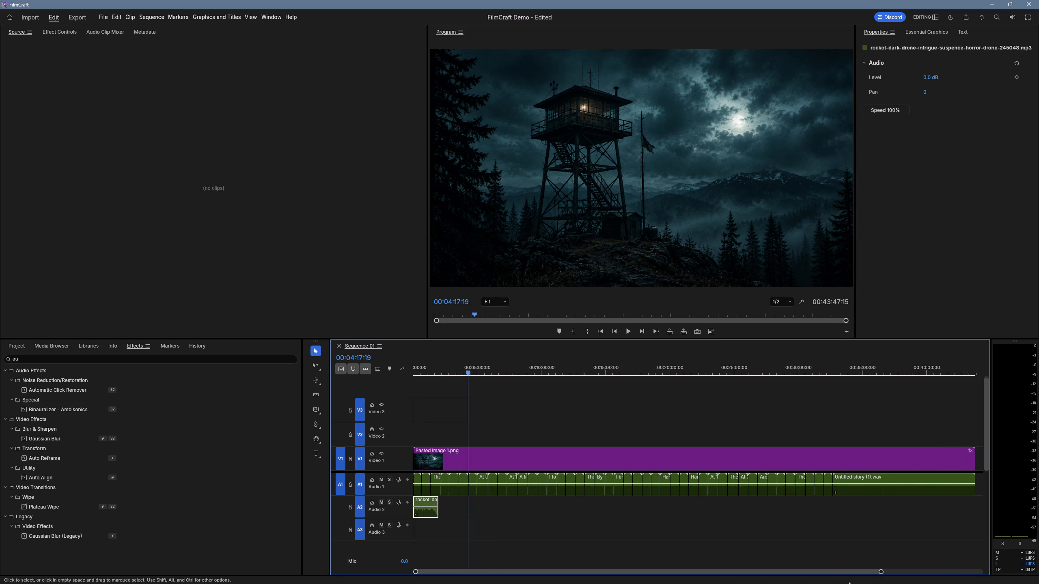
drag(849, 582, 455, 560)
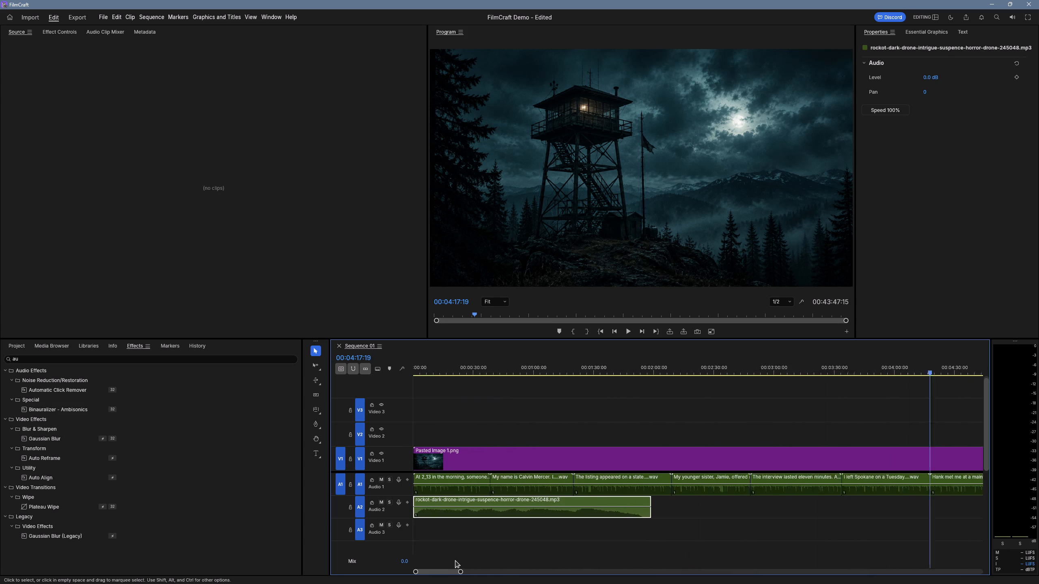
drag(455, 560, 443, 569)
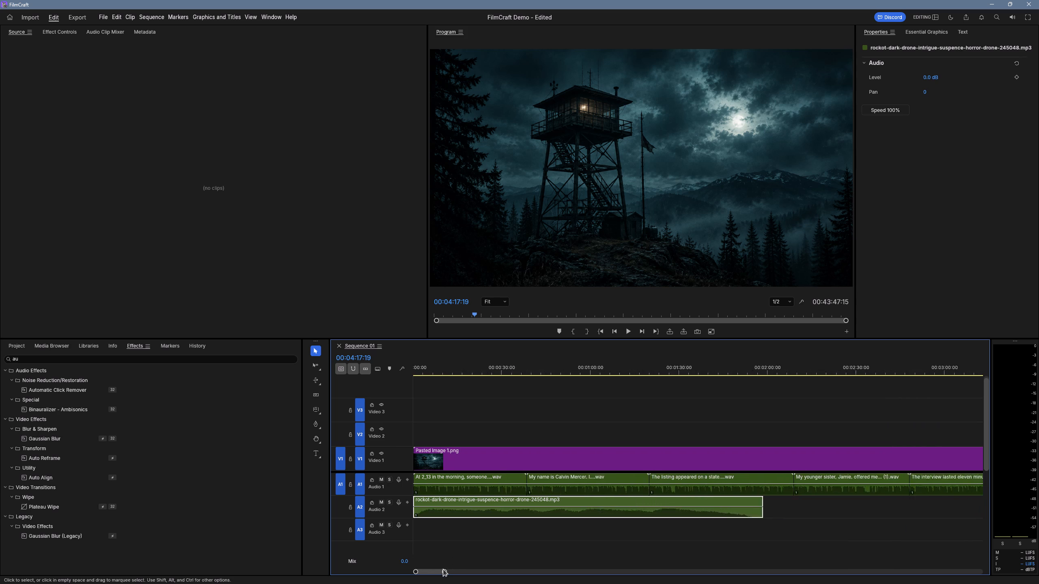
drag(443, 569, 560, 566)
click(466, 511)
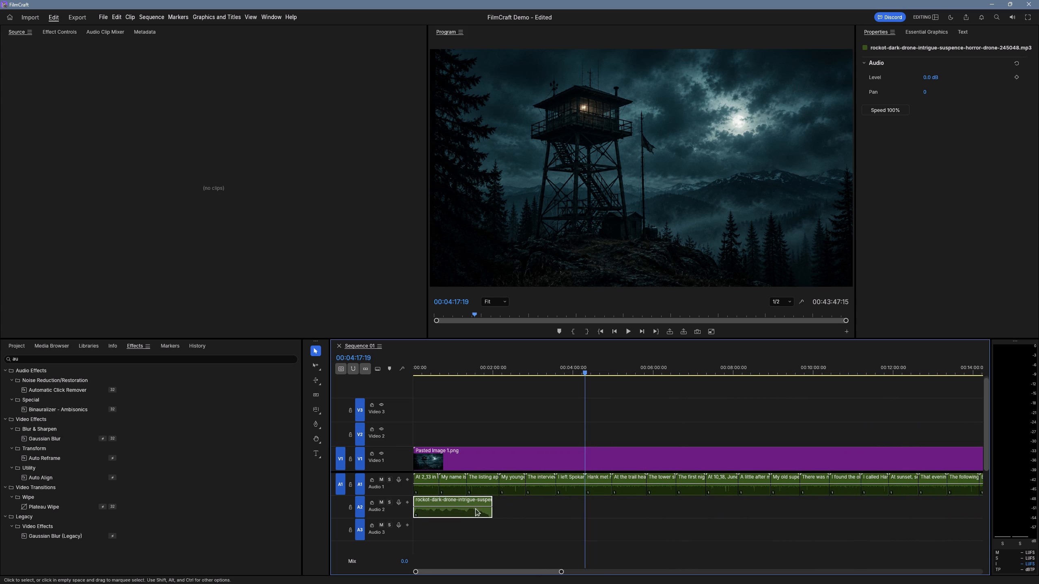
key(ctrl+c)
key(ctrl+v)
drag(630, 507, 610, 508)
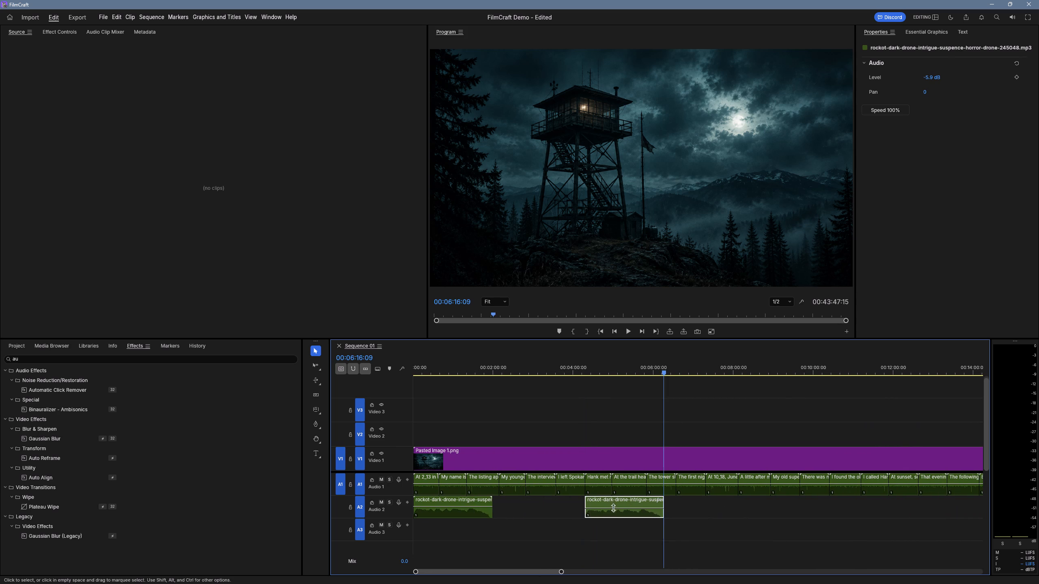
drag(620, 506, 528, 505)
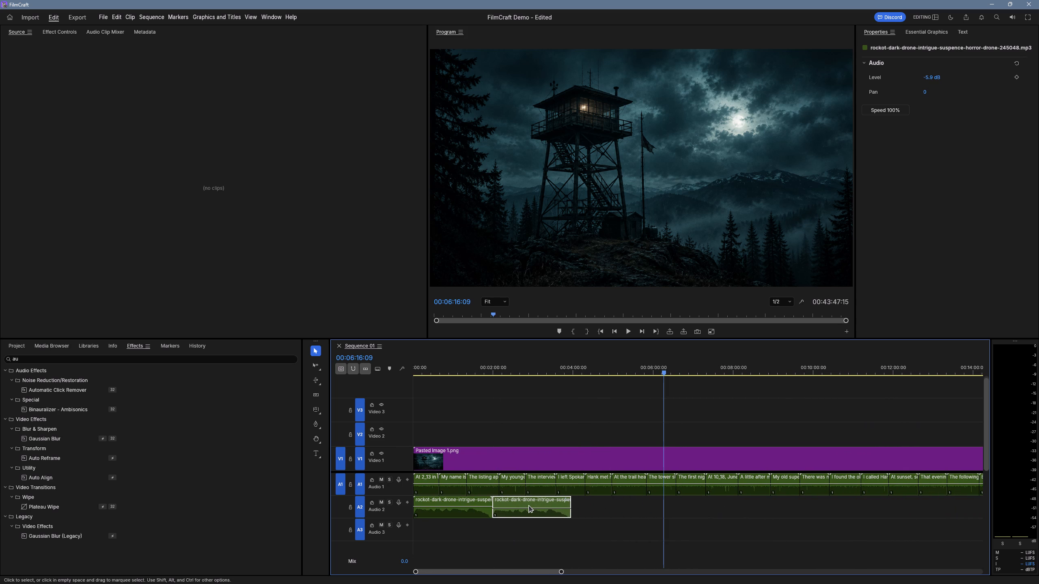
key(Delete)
Play Sequence 01 from the beginning to hear the drone beneath the narration.
drag(462, 365, 429, 366)
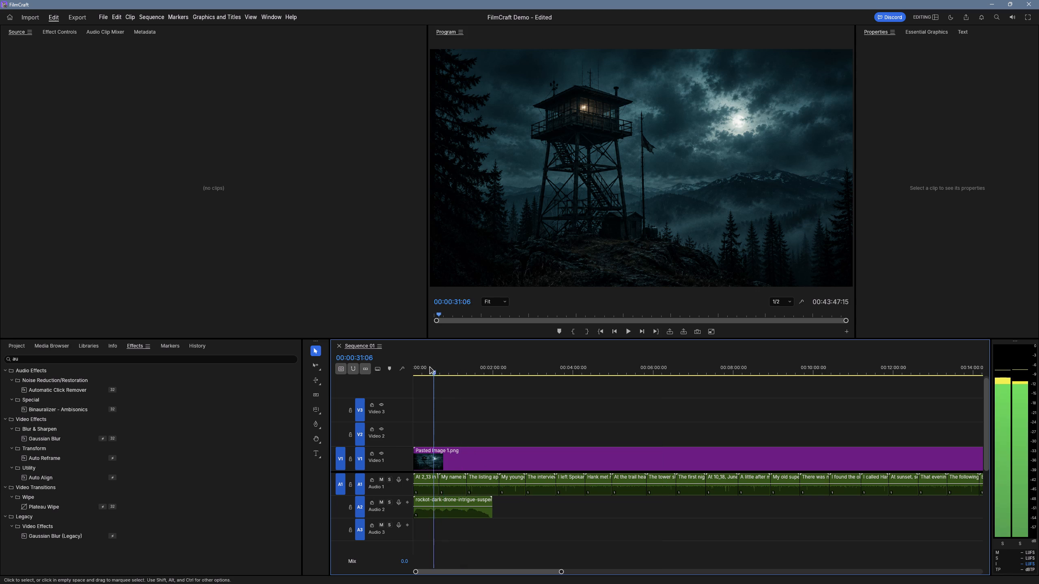
drag(429, 366, 382, 363)
key(space)
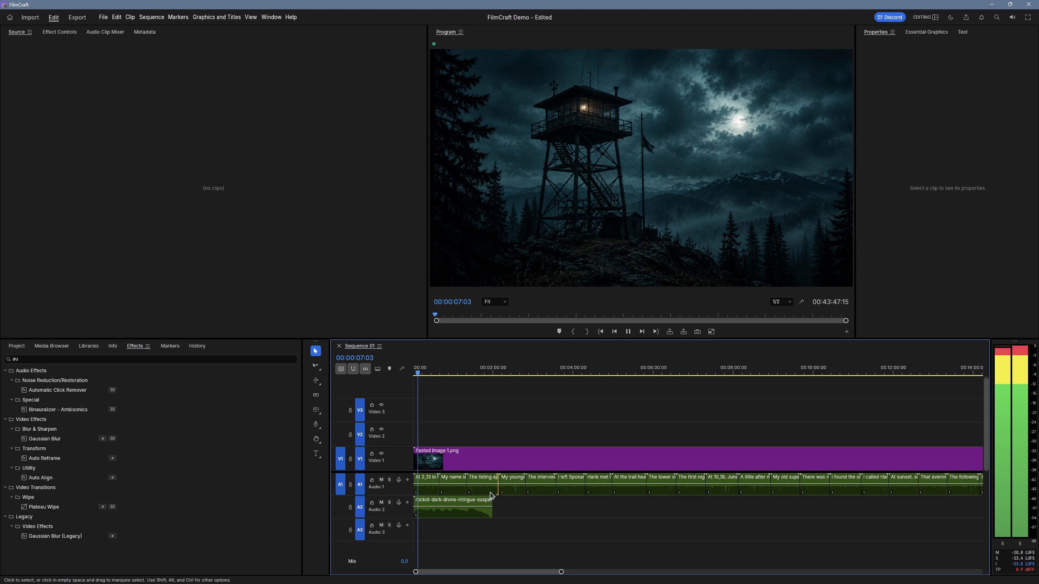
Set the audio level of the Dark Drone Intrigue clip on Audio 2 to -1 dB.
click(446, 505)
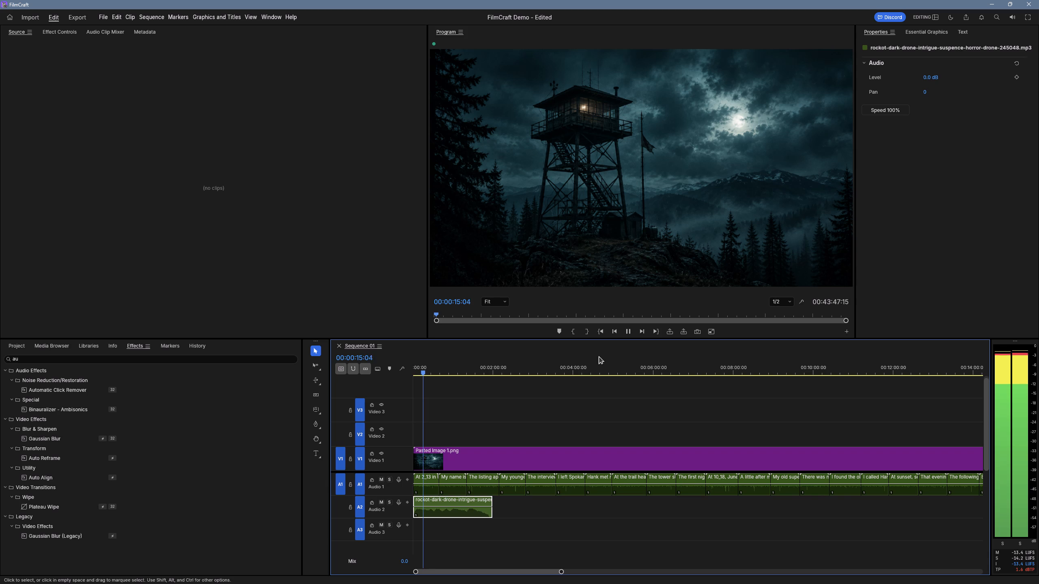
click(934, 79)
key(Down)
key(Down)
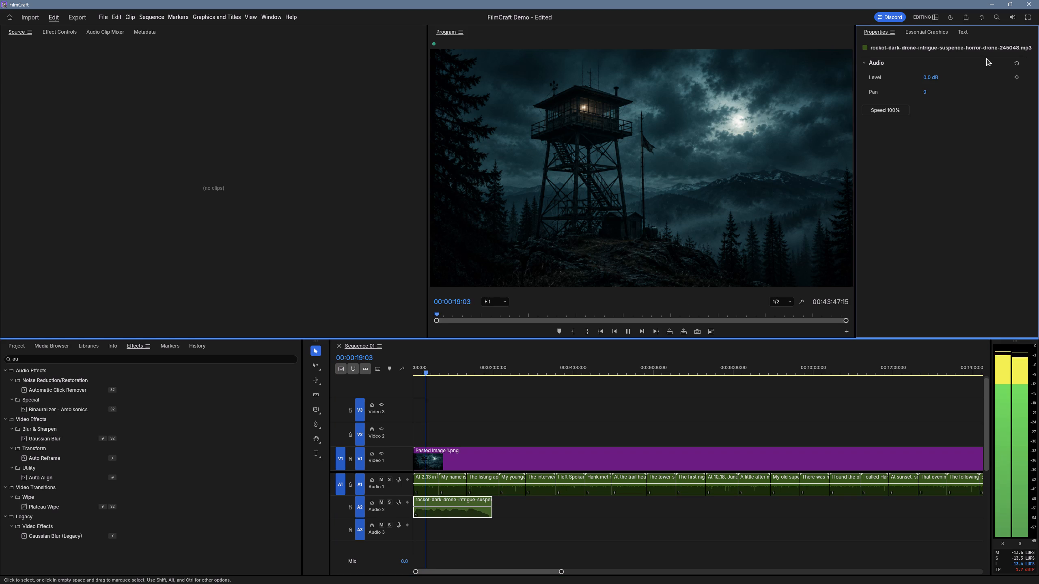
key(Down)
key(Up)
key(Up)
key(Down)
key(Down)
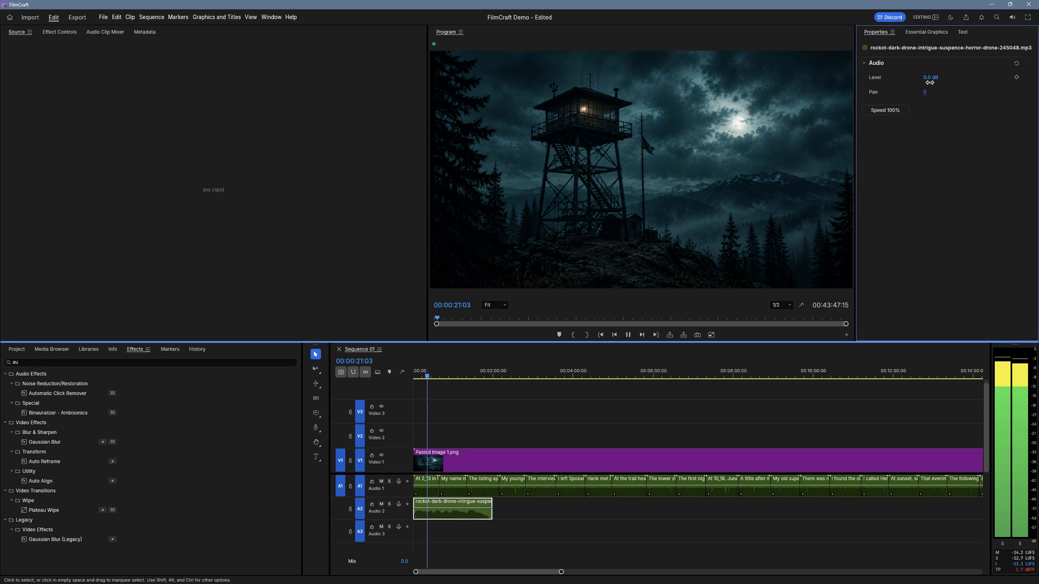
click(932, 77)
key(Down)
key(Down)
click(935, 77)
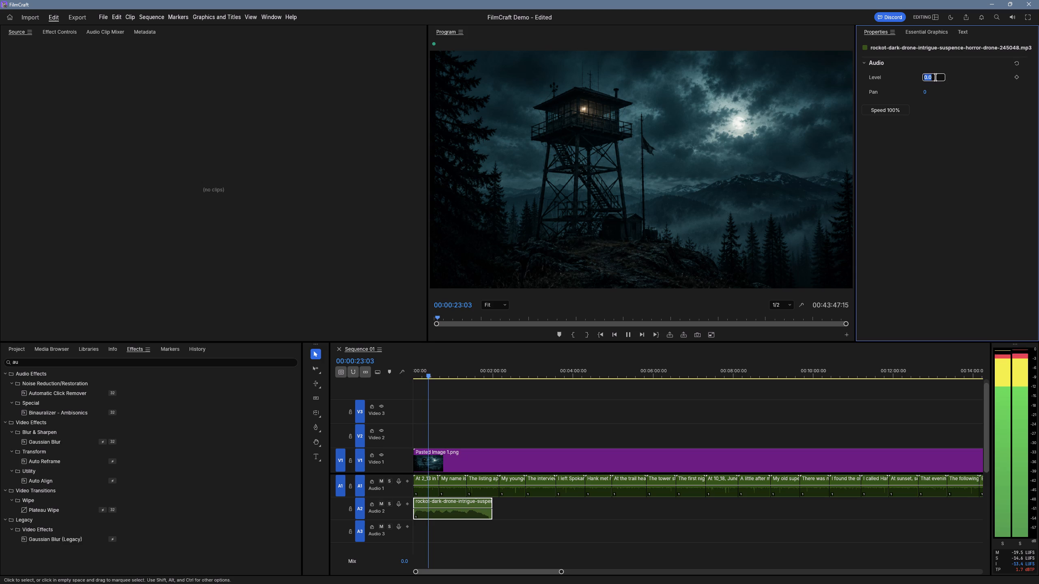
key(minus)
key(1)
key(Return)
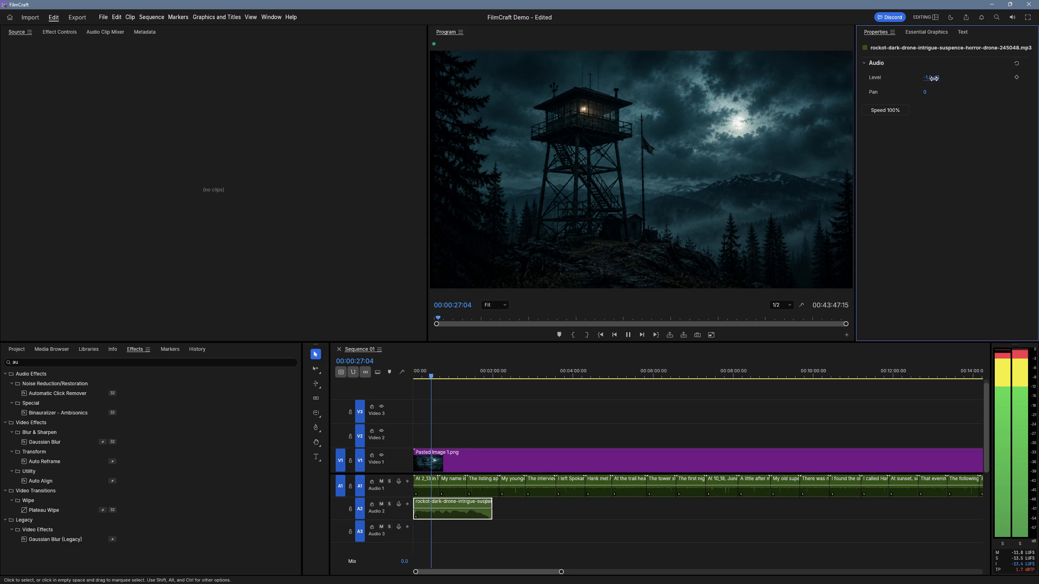
Set the audio level of the Dark Drone Intrigue clip to -2 dB.
click(934, 79)
key(minus)
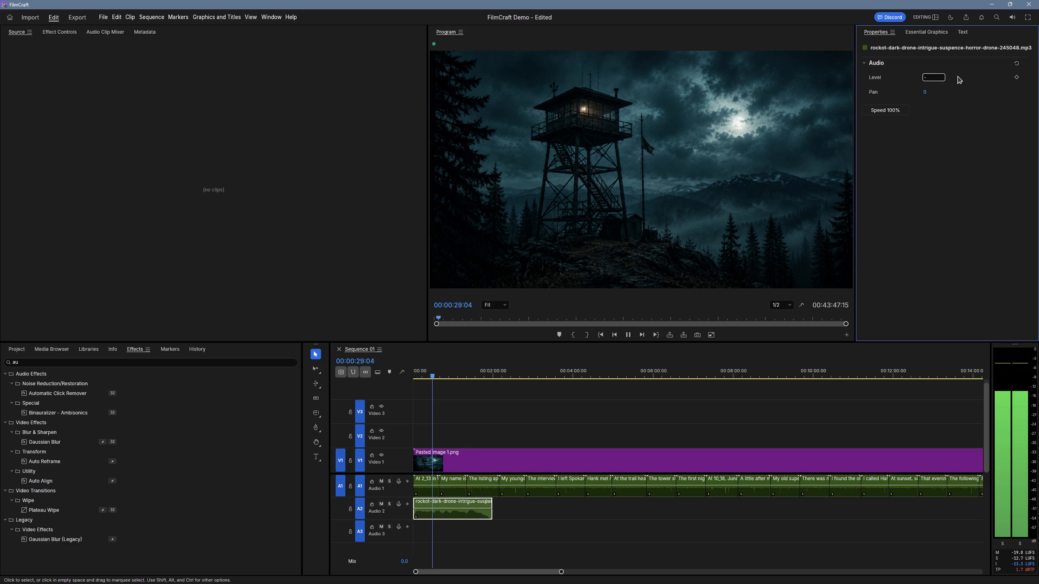
key(2)
key(Return)
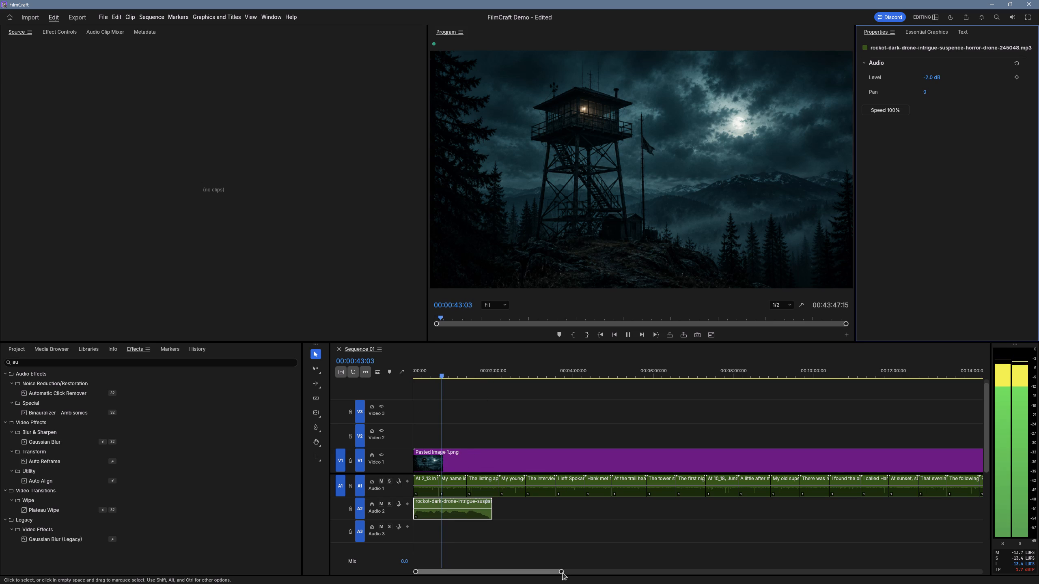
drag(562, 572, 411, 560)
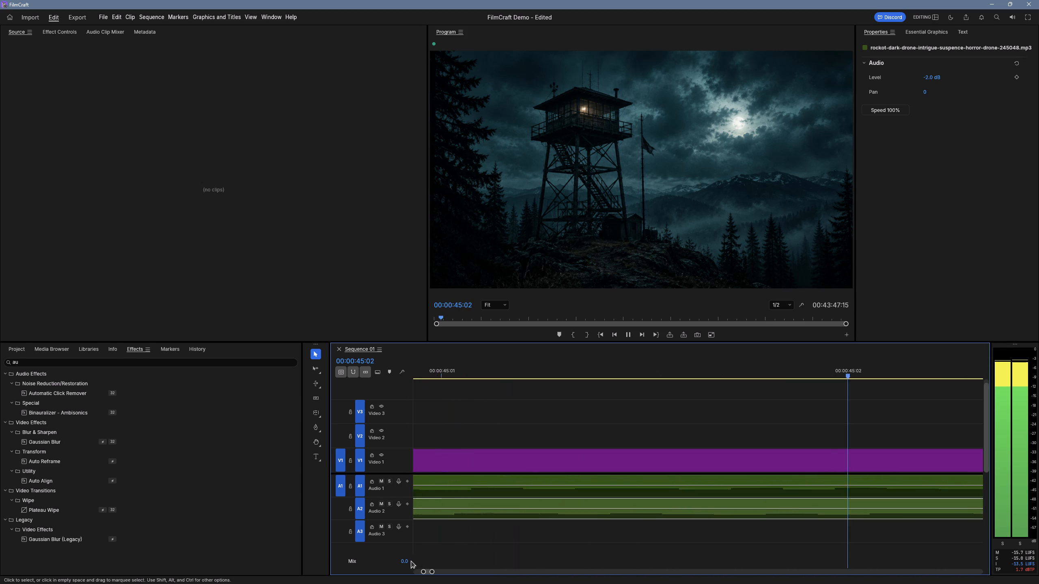
Listen to the drone beneath the narration in Sequence 01 with the full length of the Audio 2 clip in view.
drag(411, 560, 420, 563)
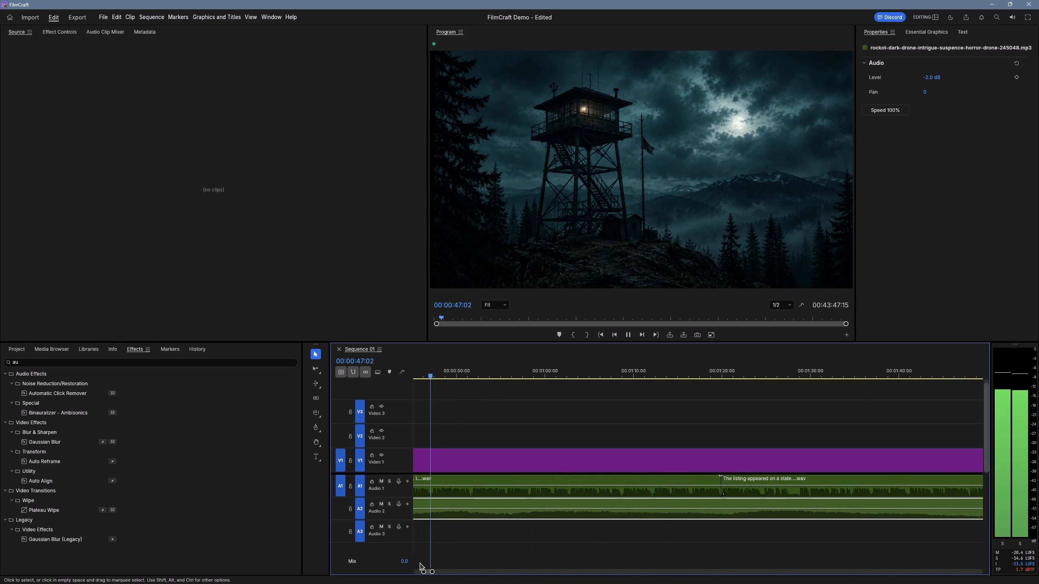
drag(420, 563, 423, 564)
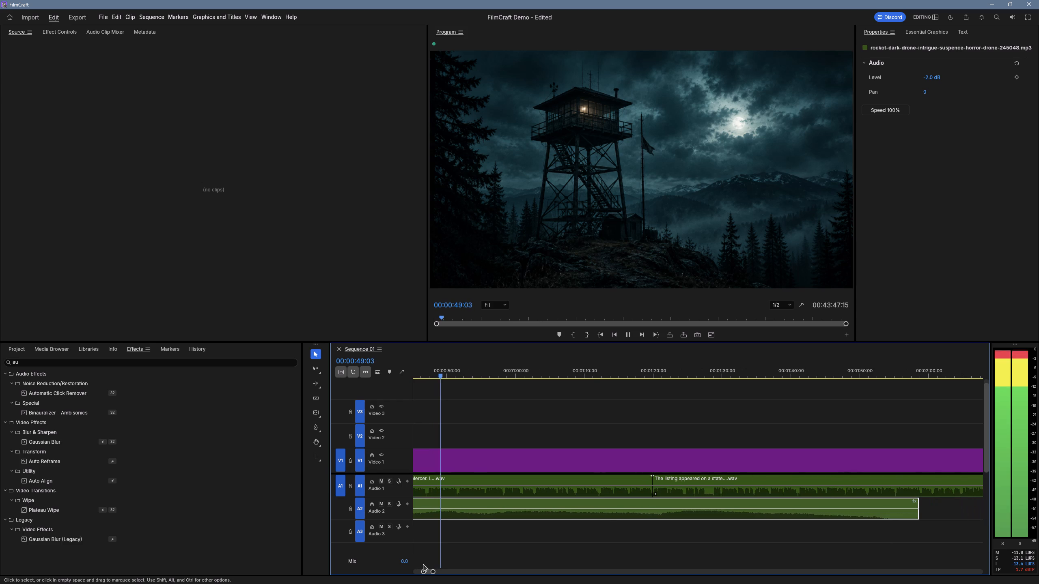
drag(423, 564, 466, 565)
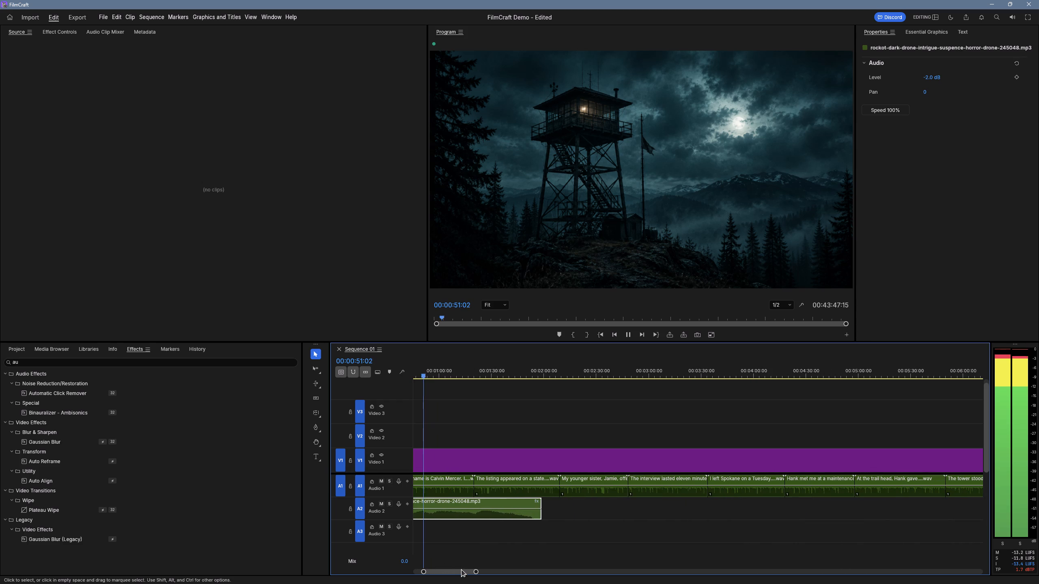
drag(461, 573, 441, 572)
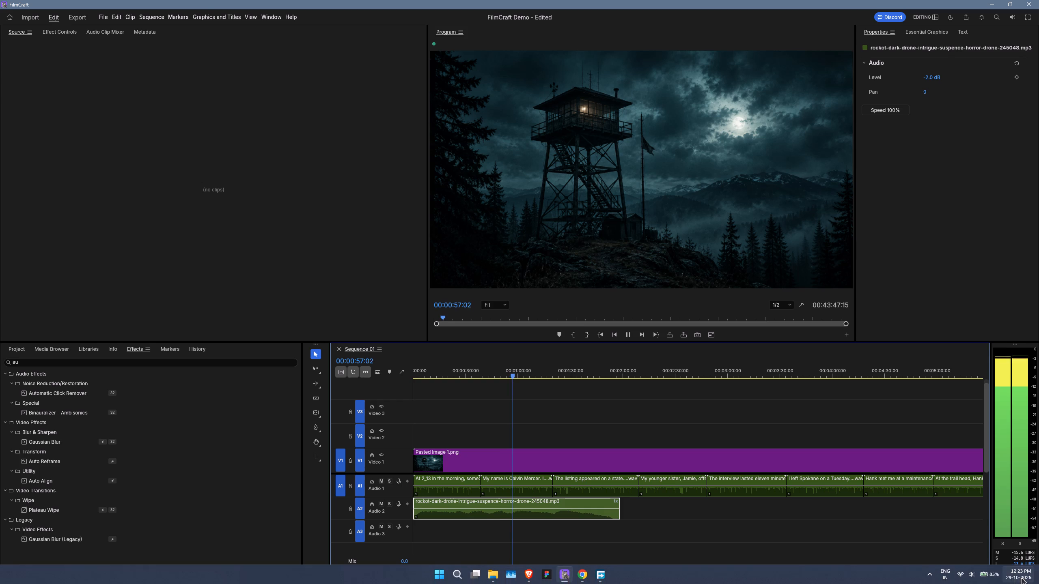
Turn off Bluetooth in the system quick settings while the sequence keeps playing.
click(994, 571)
click(953, 421)
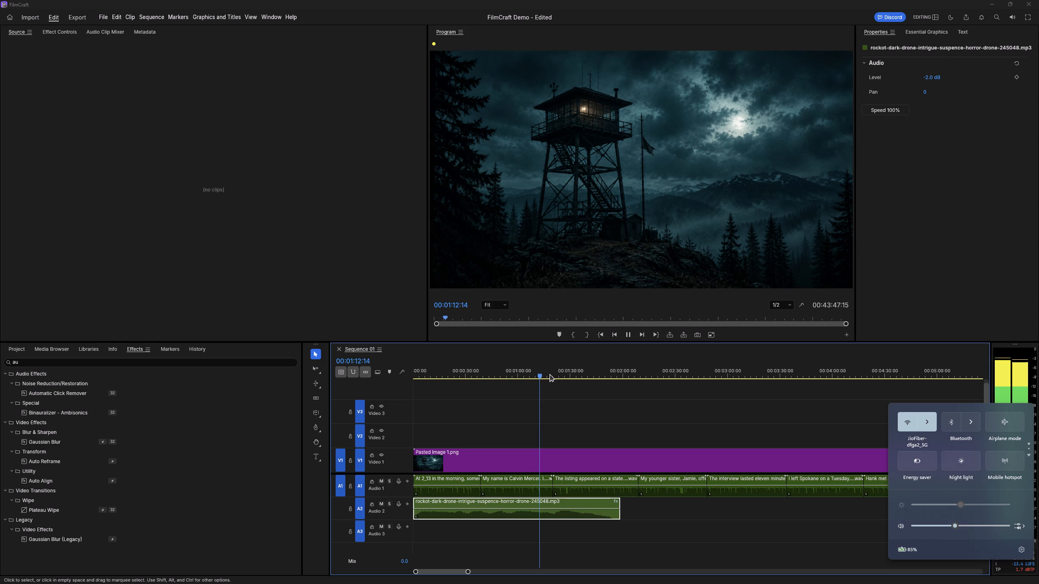
Select the second narration clip on Audio 1 and follow the playing mix toward the end of the drone clip.
click(518, 490)
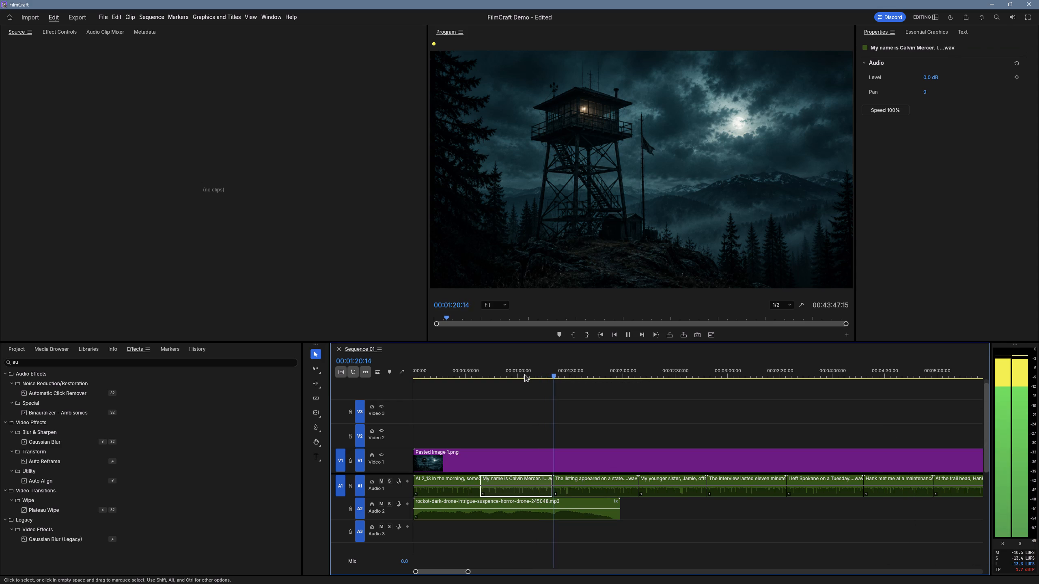
ctrl+scroll(524, 374, down, 3)
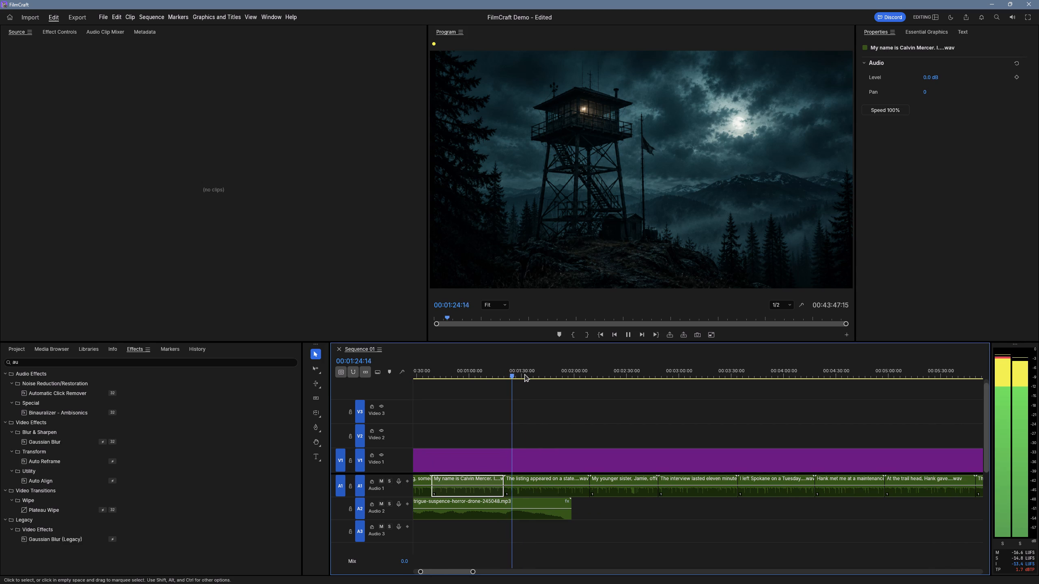
Open the system quick settings again during playback.
click(973, 580)
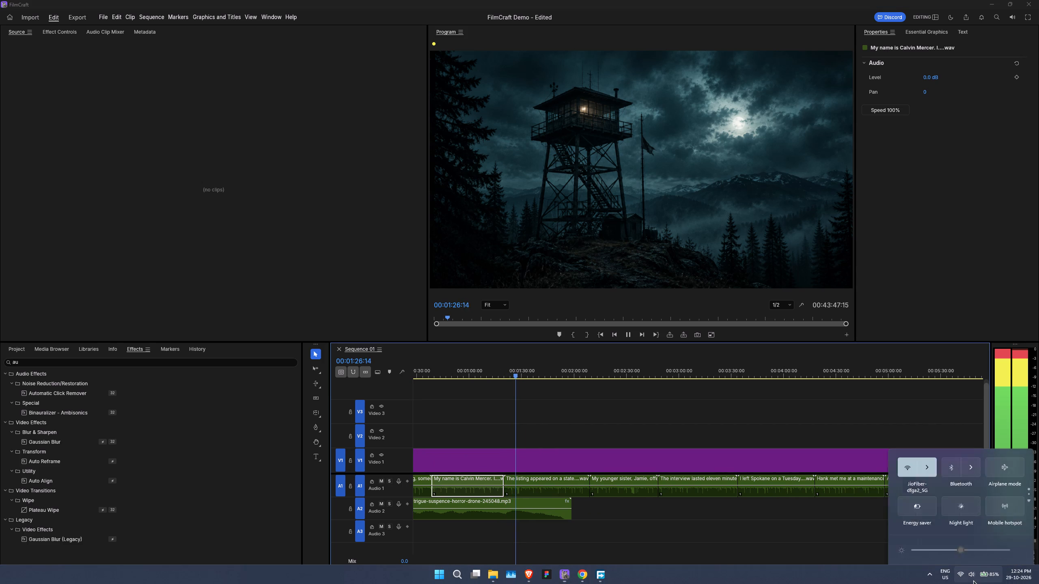
Turn on Bluetooth in the Windows quick settings and open its list of devices.
click(948, 414)
click(970, 420)
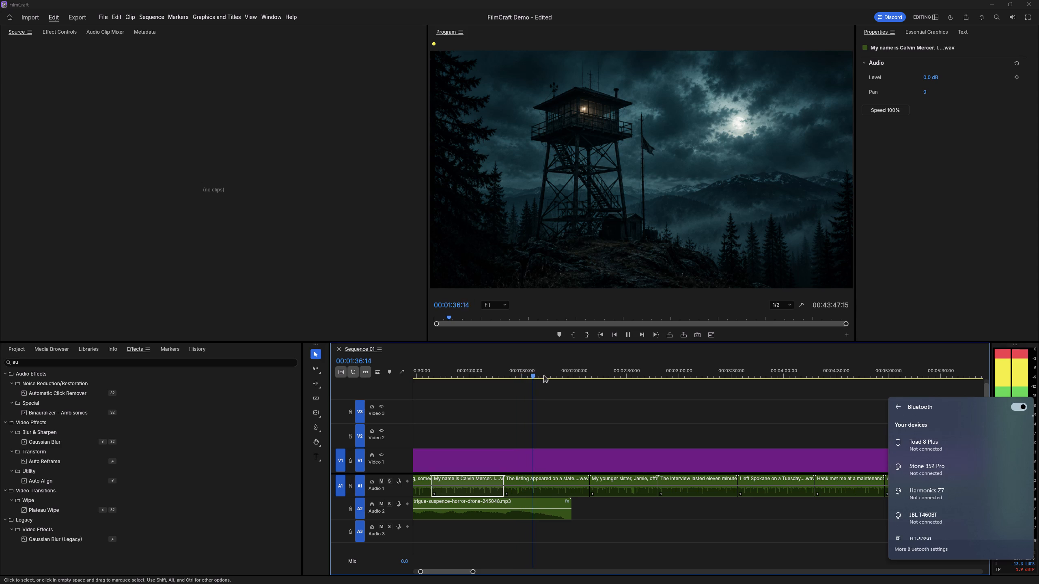
Return to FilmCraft and move the playhead back to about 00:01:19:21, where the third narration clip begins.
click(508, 373)
click(506, 374)
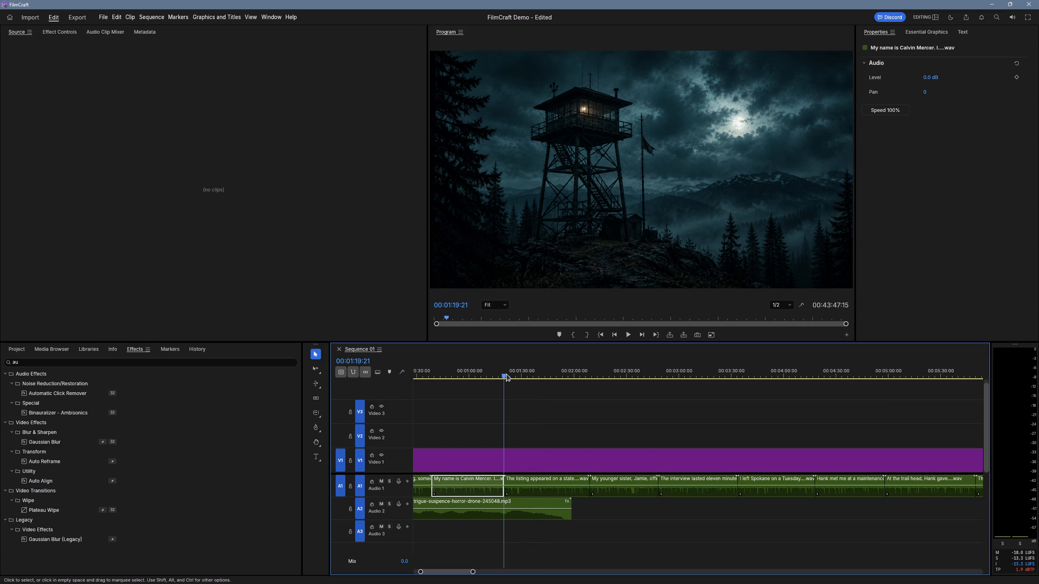
Switch to the Windows quick settings and open the list of Bluetooth devices.
click(989, 575)
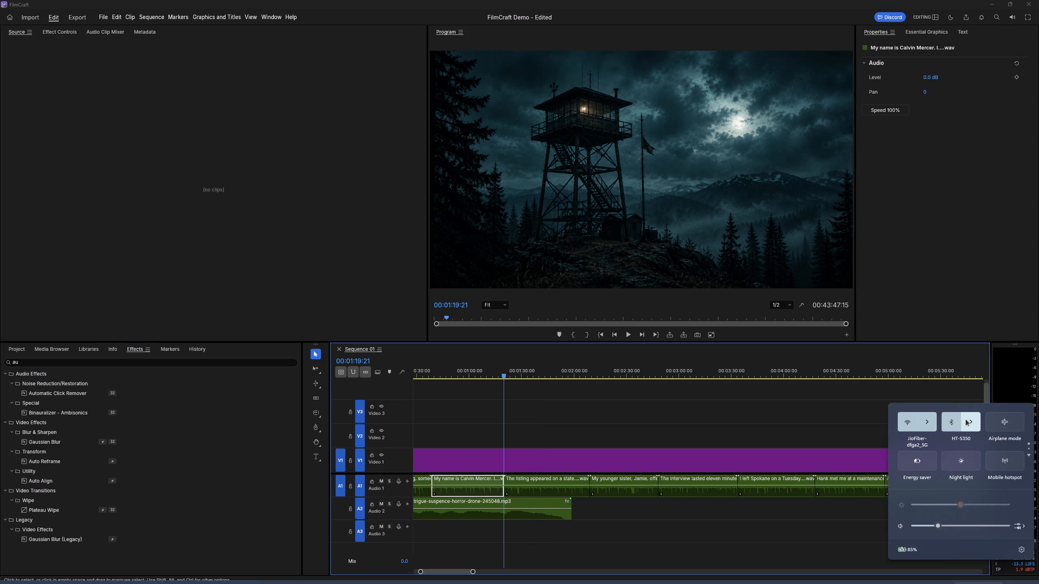
click(965, 419)
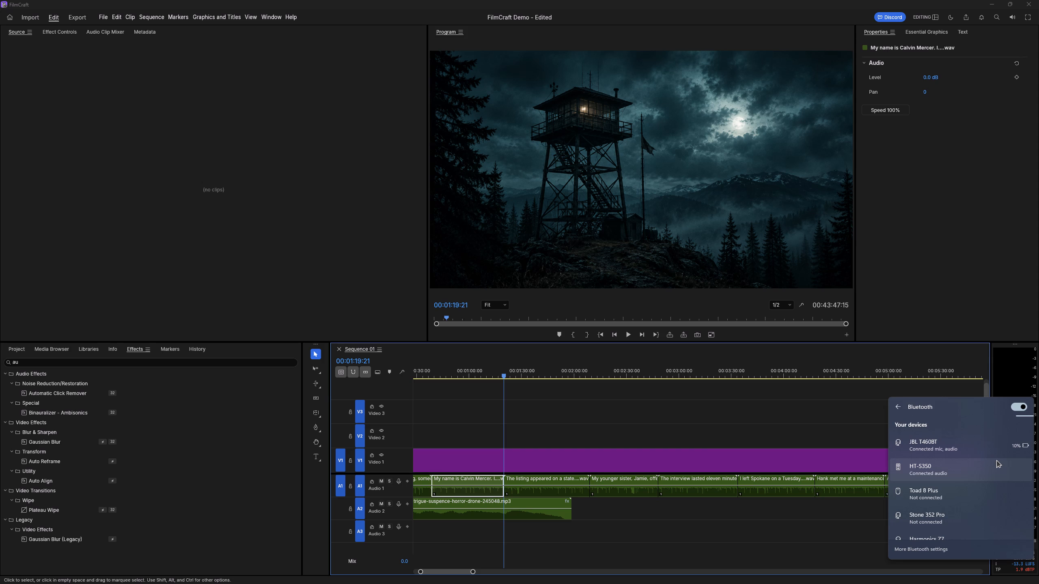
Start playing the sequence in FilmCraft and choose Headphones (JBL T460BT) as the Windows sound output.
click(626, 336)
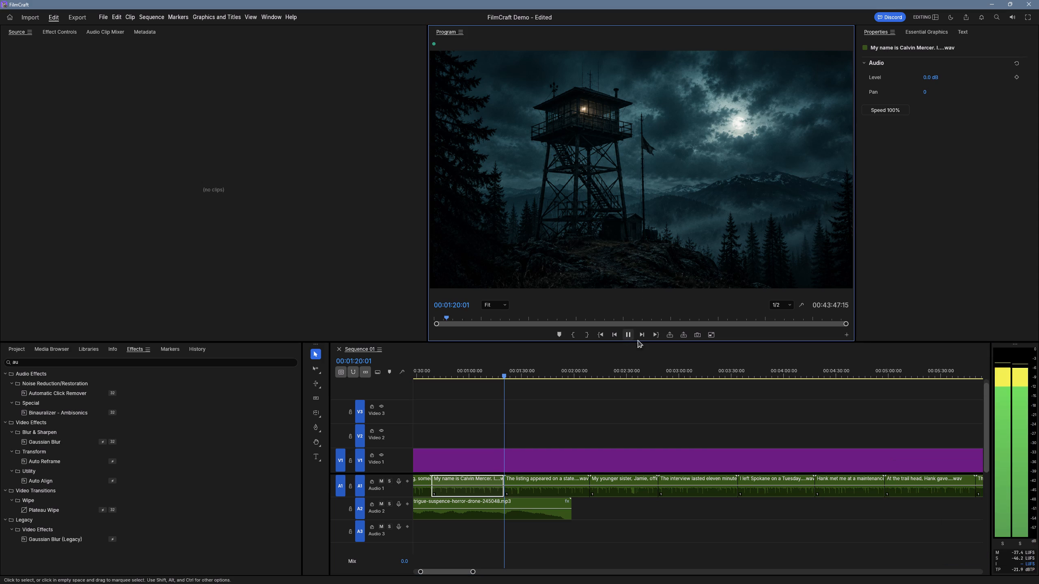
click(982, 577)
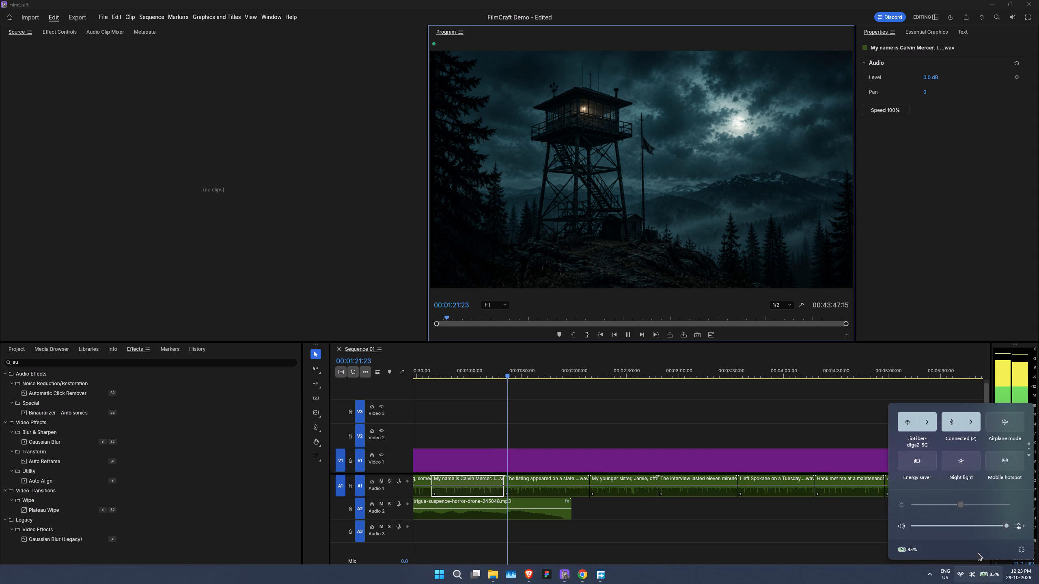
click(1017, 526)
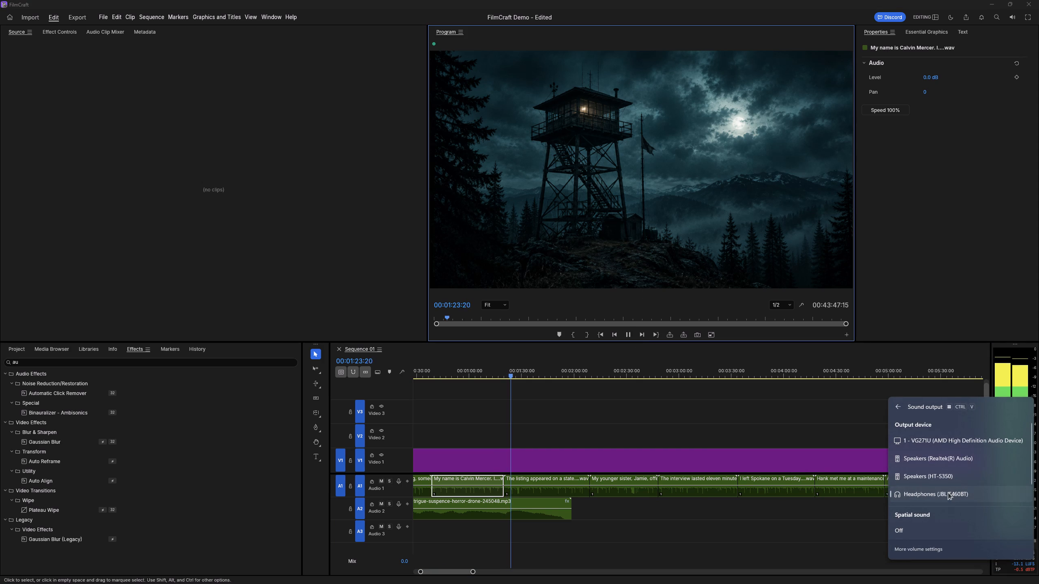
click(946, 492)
Disconnect the HT-S350 speaker in the Windows Bluetooth device list.
click(899, 410)
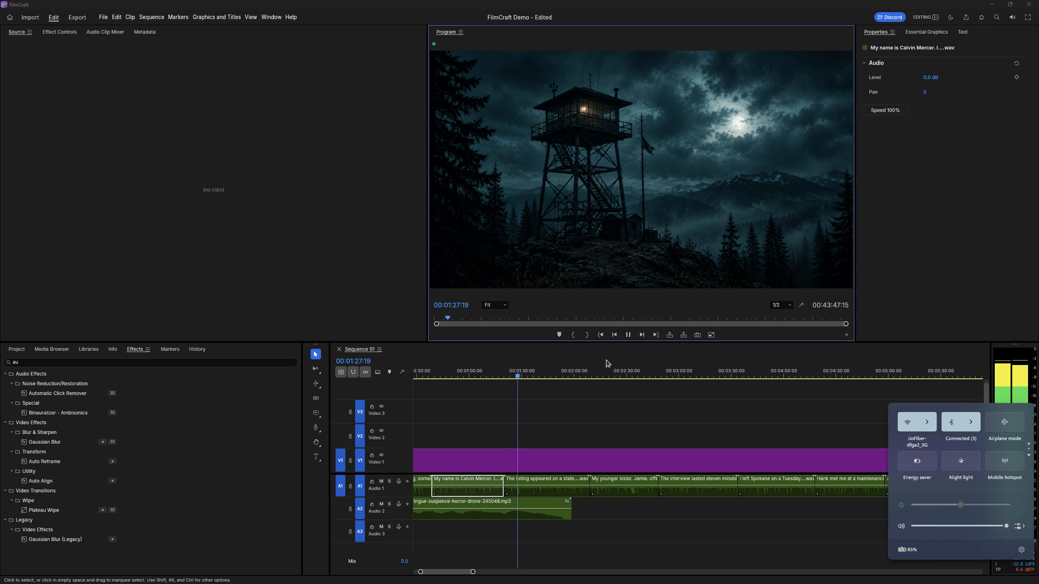
click(968, 423)
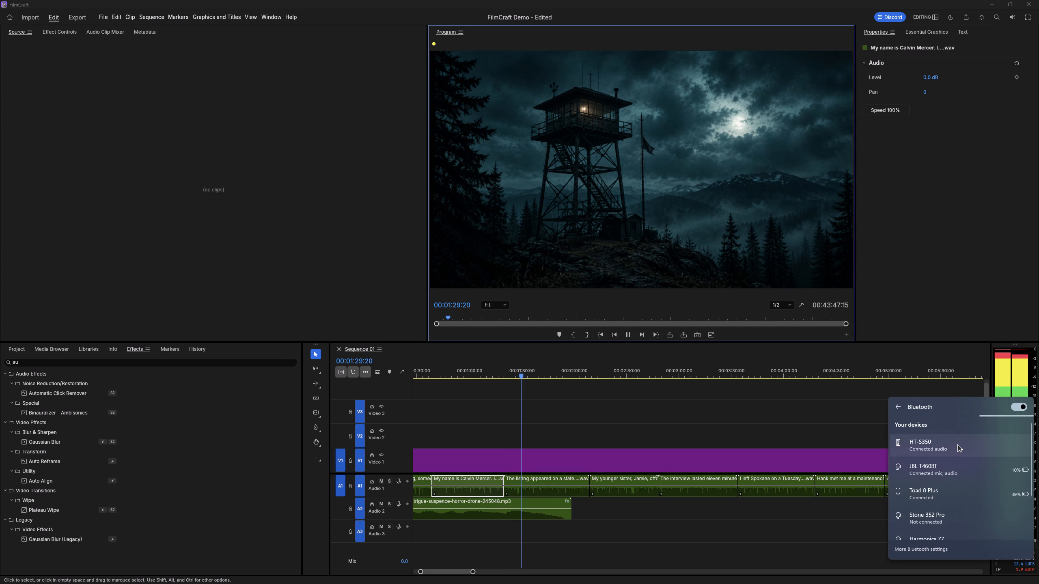
click(969, 449)
click(996, 472)
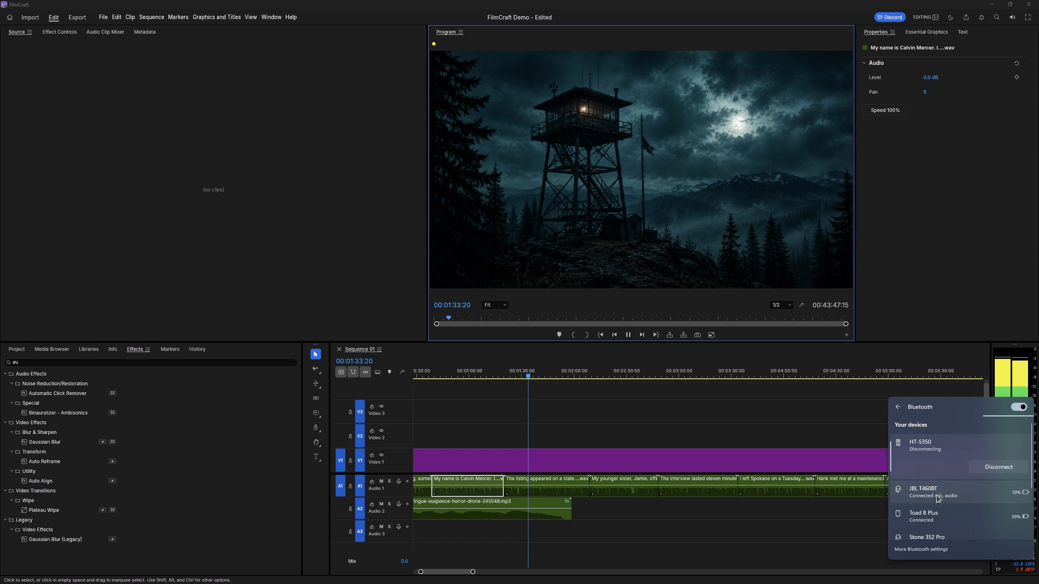
click(952, 498)
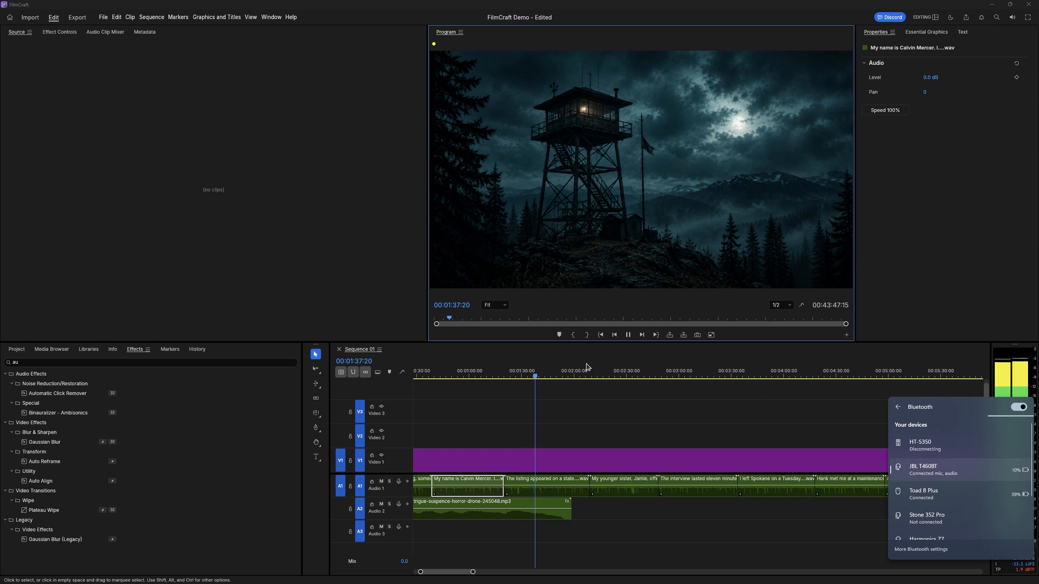
Return to FilmCraft, play Sequence 01 from its very beginning for a few seconds and pause it.
drag(537, 374, 497, 375)
drag(493, 374, 361, 371)
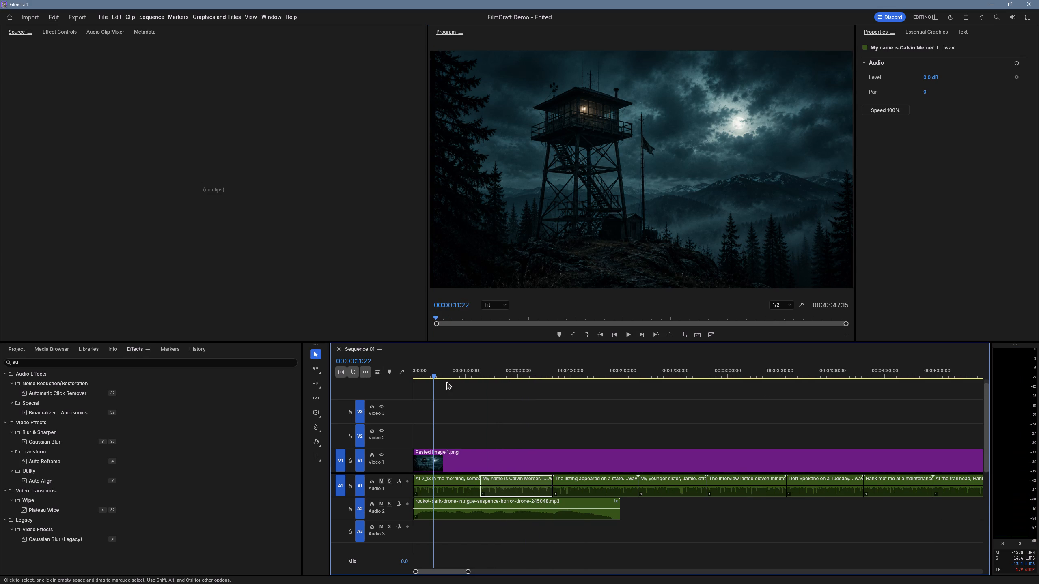
drag(430, 374, 360, 374)
key(space)
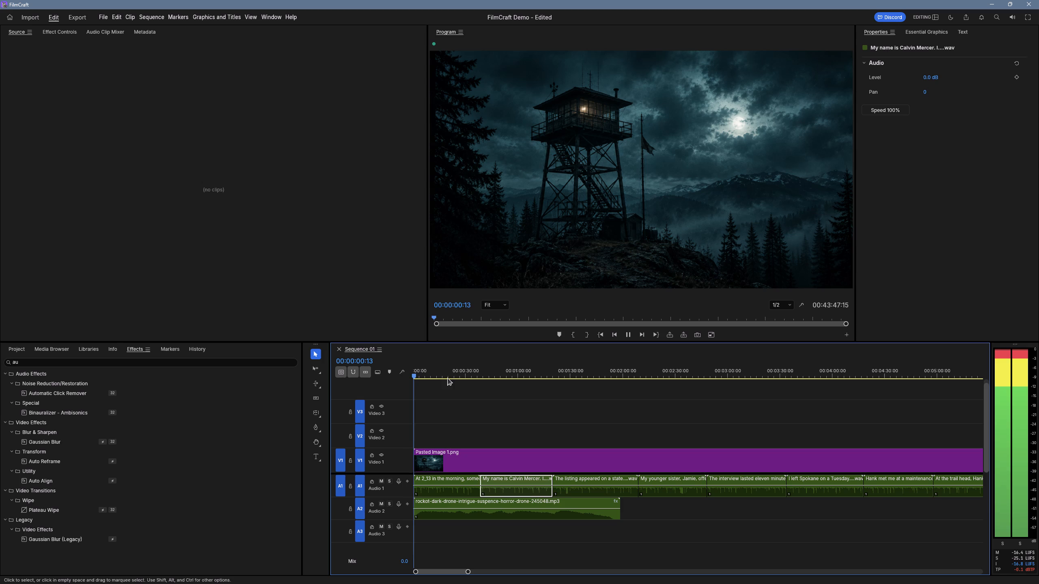
click(336, 272)
key(space)
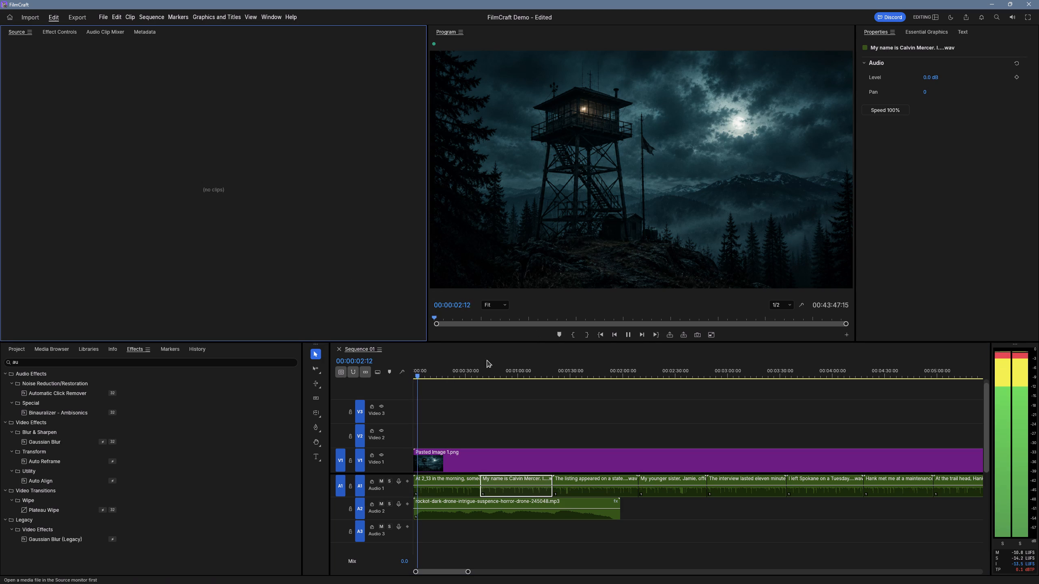
click(471, 356)
key(space)
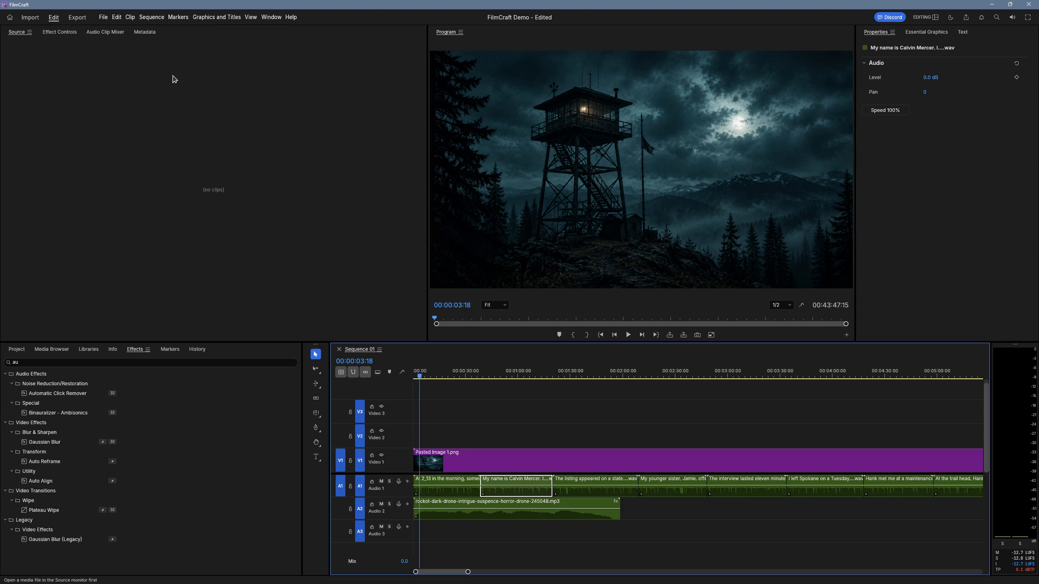
click(266, 17)
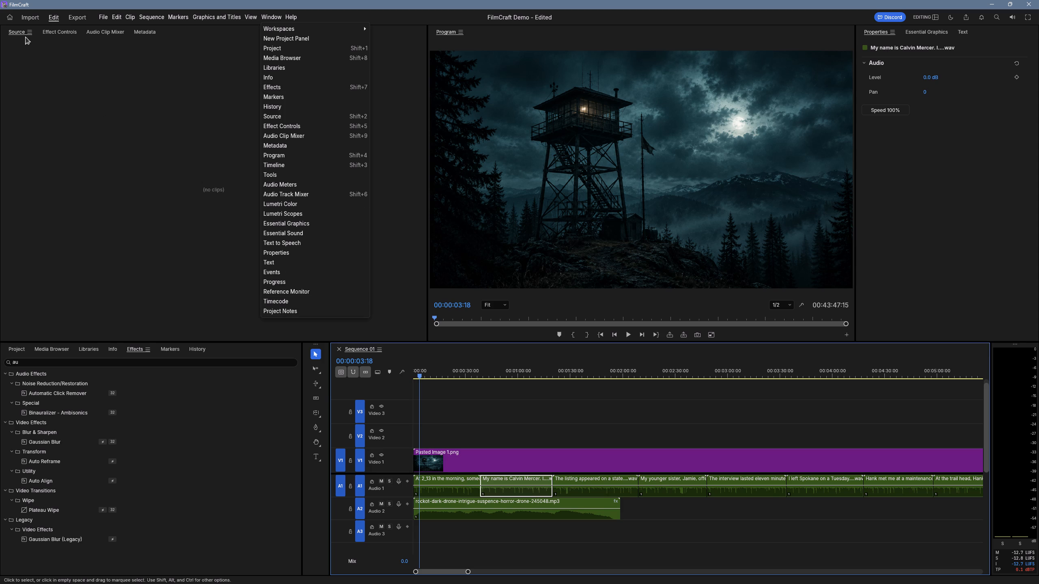
Examine the project settings, covering the general page with its renderer options and the ingest settings, and close them.
double_click(101, 16)
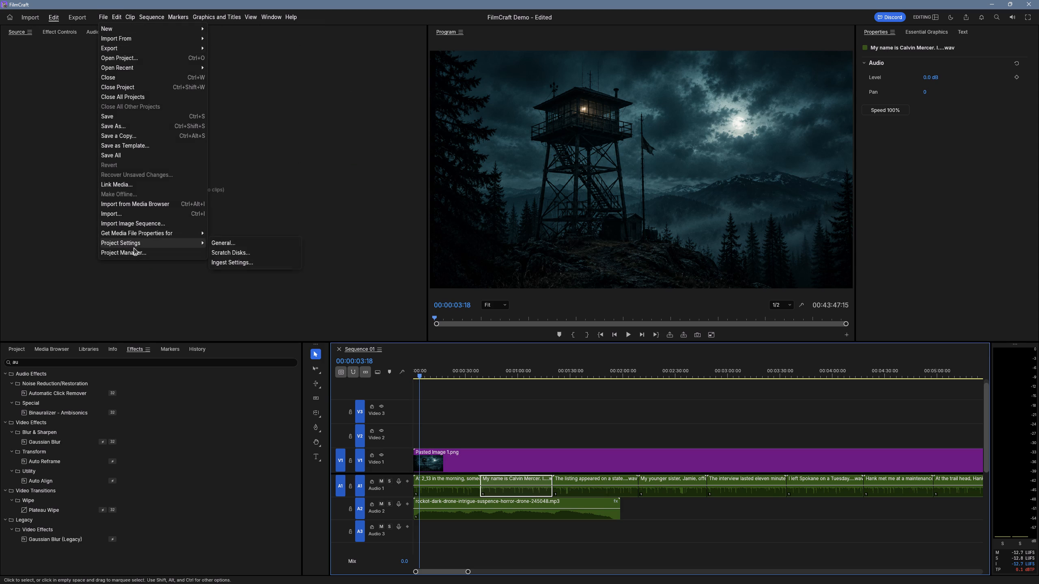
click(223, 247)
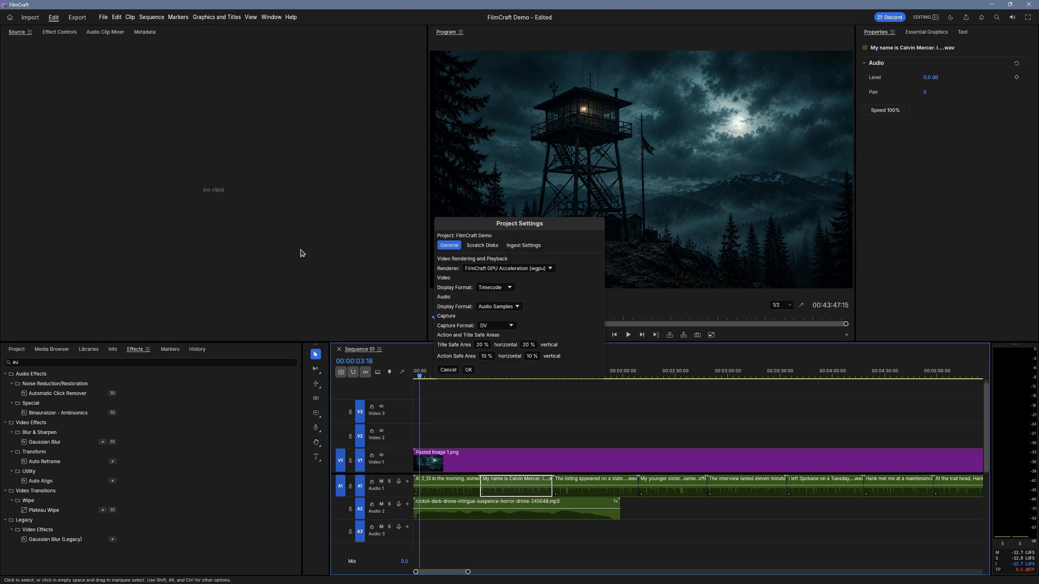
click(533, 271)
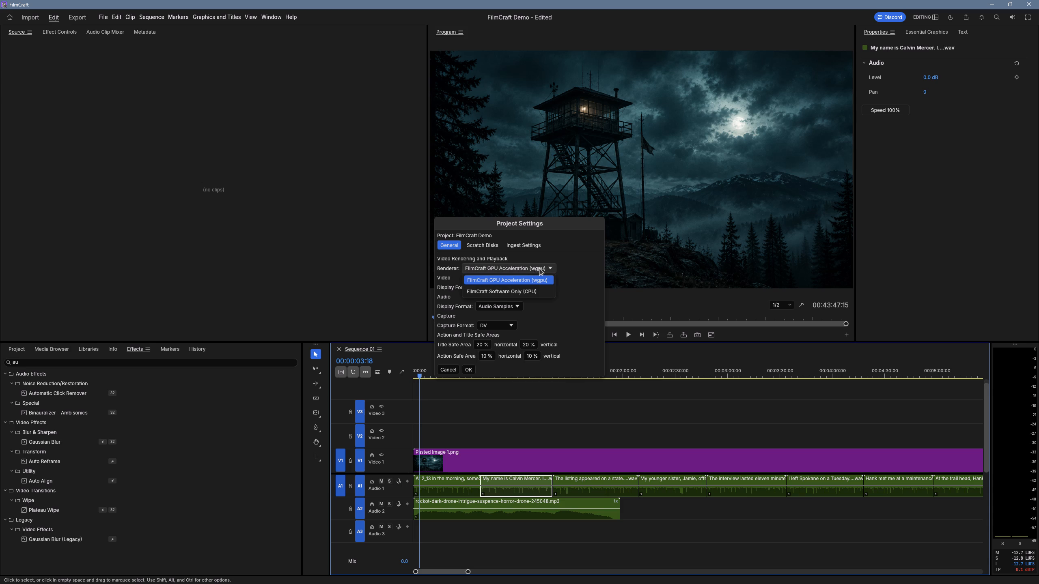
click(541, 267)
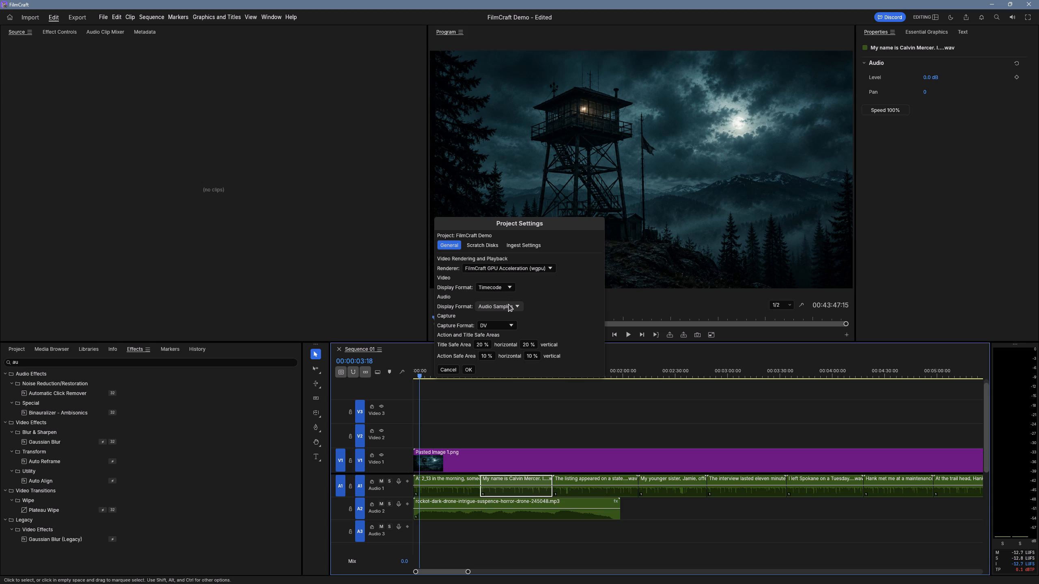
click(508, 246)
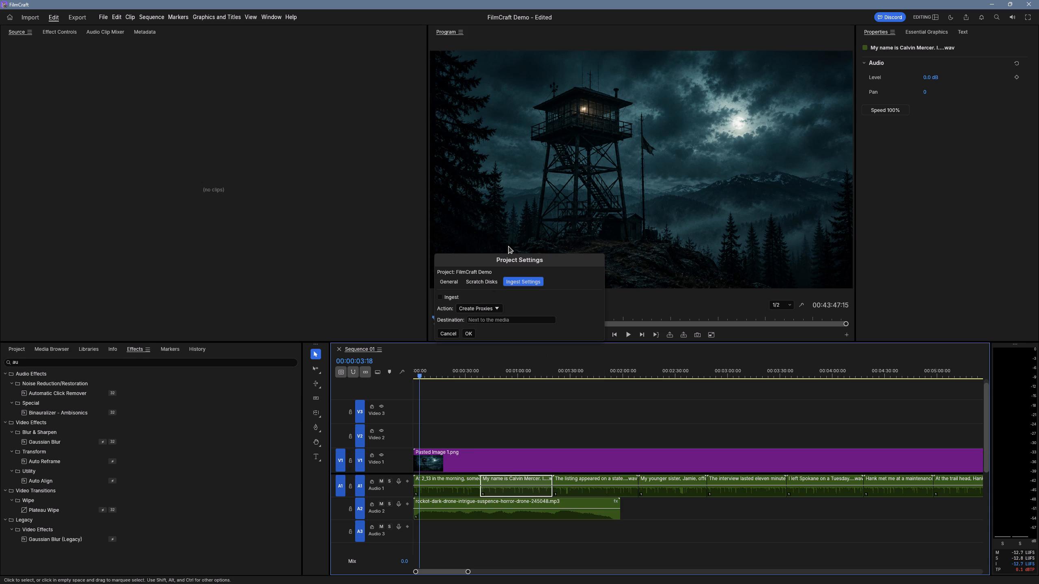
click(472, 332)
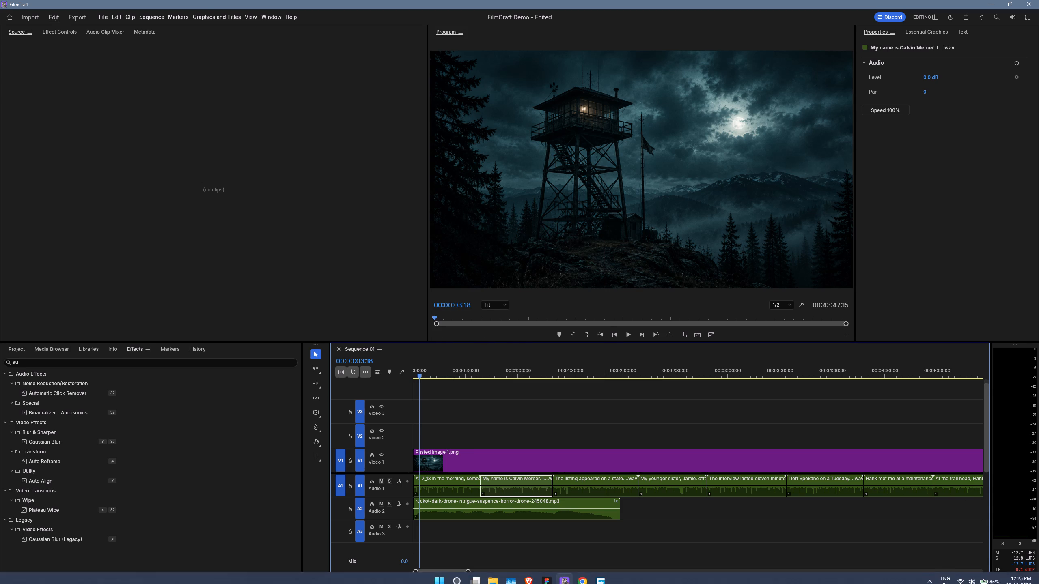
Switch to the Windows quick settings and raise the system volume to maximum.
click(994, 581)
click(958, 526)
double_click(965, 523)
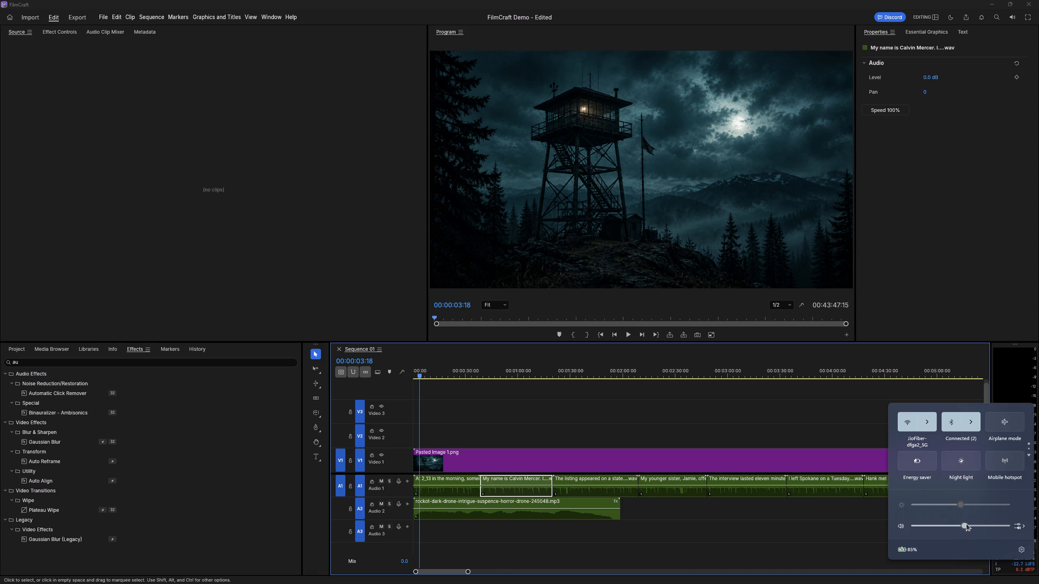
drag(967, 525, 1024, 525)
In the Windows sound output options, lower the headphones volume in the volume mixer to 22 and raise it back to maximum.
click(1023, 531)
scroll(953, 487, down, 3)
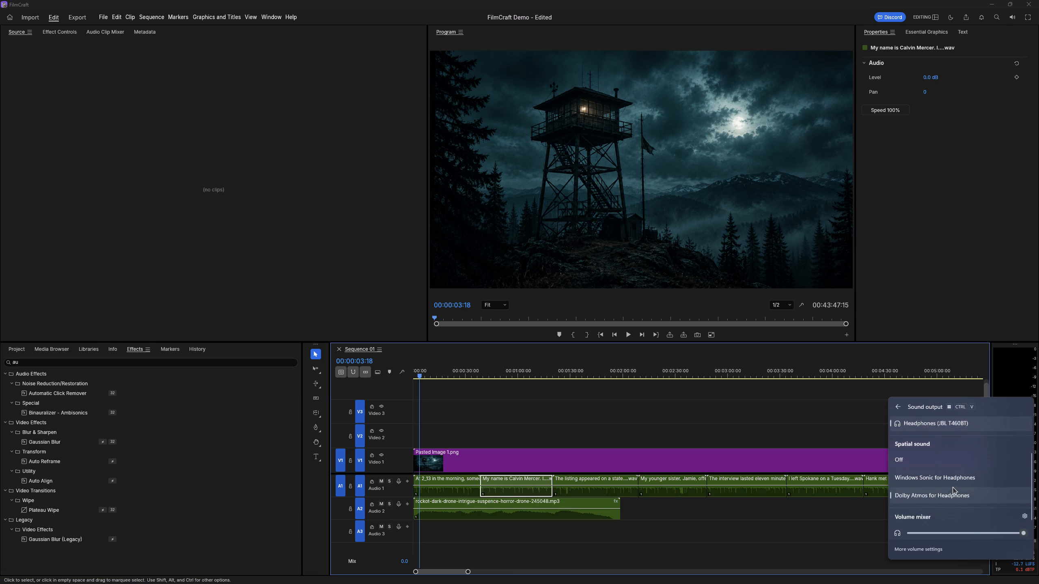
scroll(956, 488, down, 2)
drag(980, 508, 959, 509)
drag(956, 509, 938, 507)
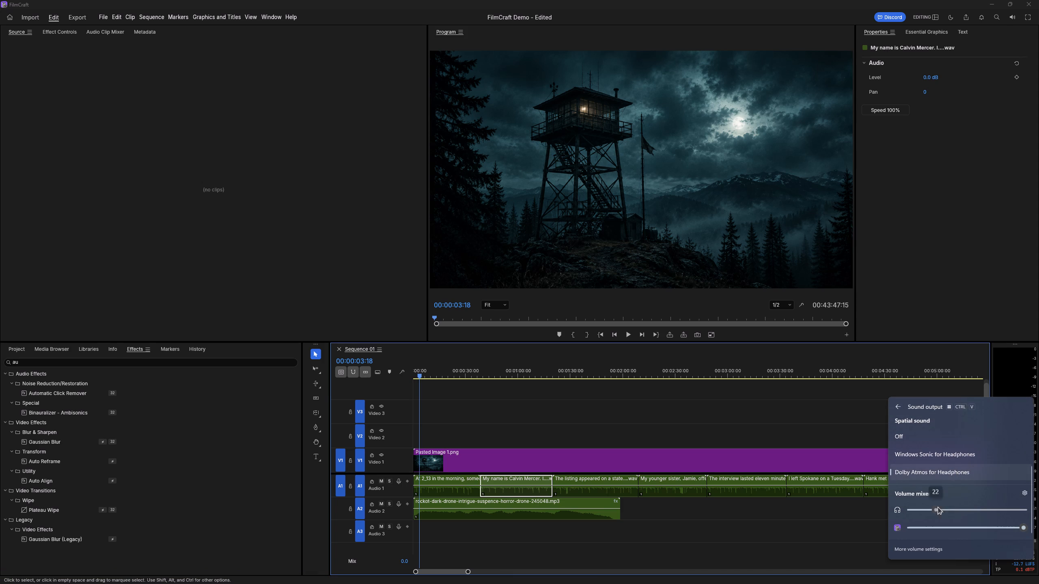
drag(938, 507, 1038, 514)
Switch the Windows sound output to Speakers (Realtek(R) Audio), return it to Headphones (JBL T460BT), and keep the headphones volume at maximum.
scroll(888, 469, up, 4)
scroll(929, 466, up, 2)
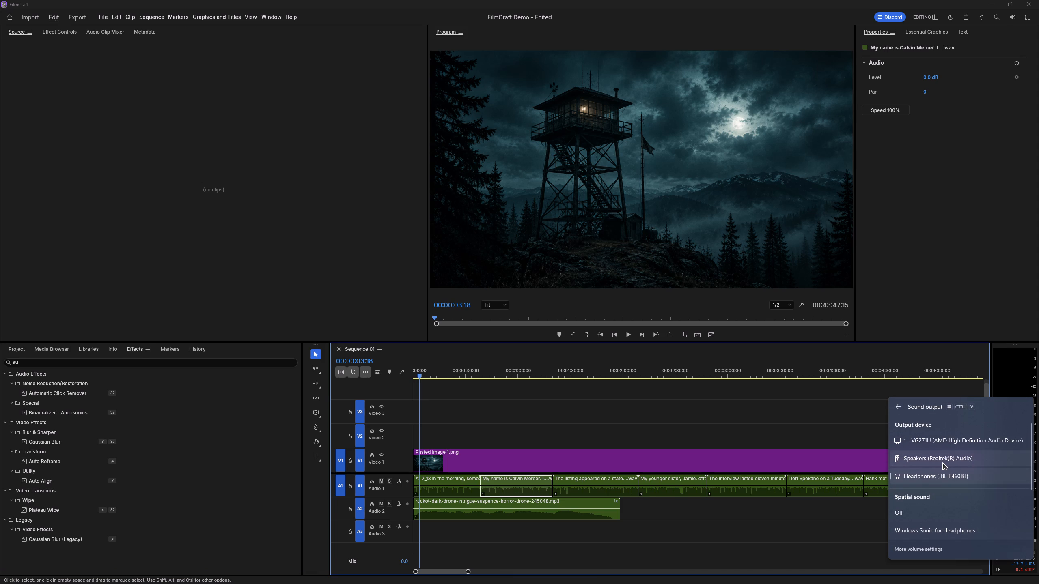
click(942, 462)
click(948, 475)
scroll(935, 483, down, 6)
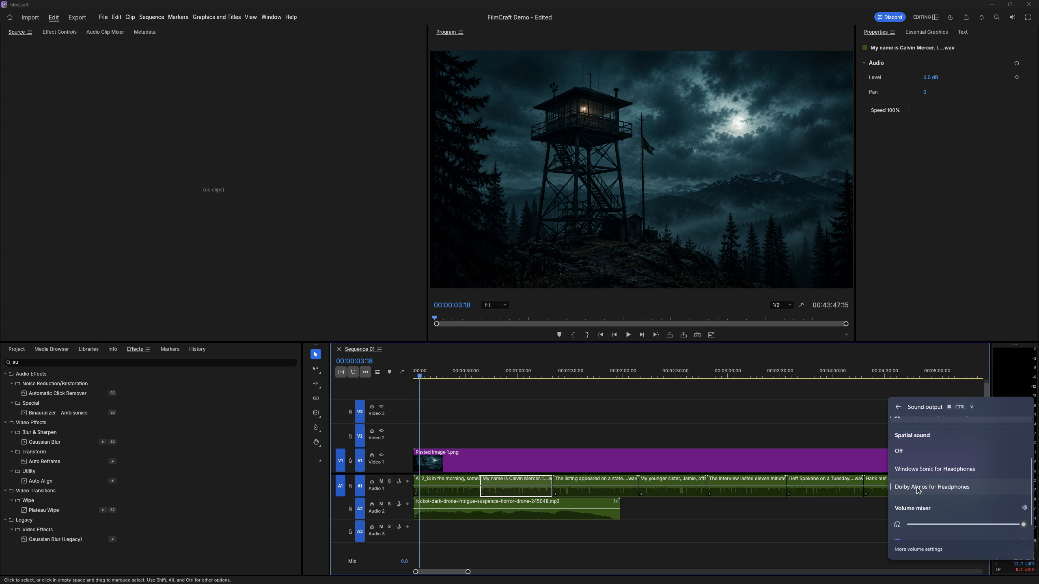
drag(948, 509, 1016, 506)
Return to FilmCraft, test playback of Sequence 01 from about 00:01:58, and move the playhead back to 00:00:41:00.
click(619, 371)
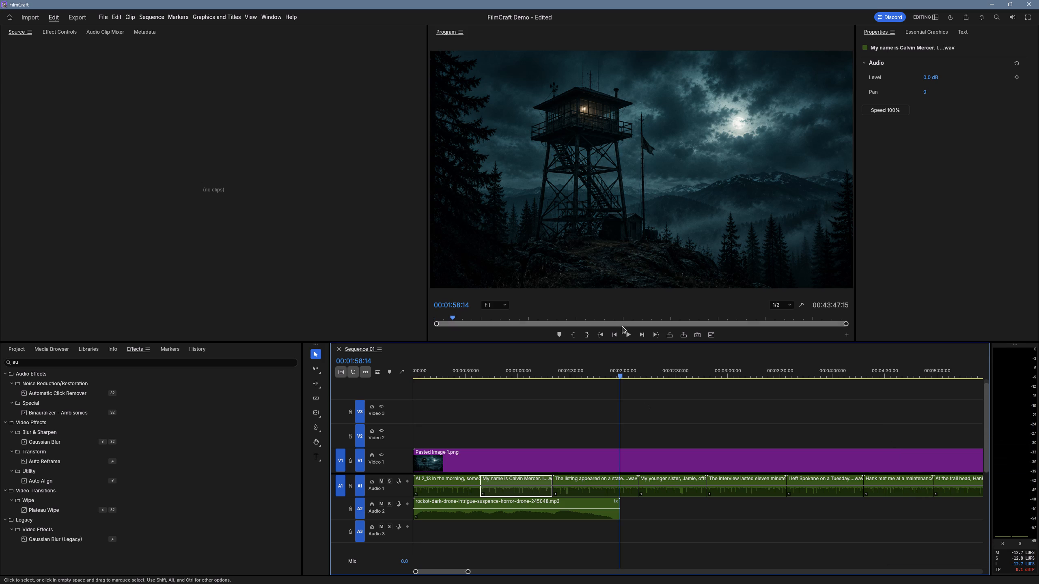
click(629, 335)
click(487, 363)
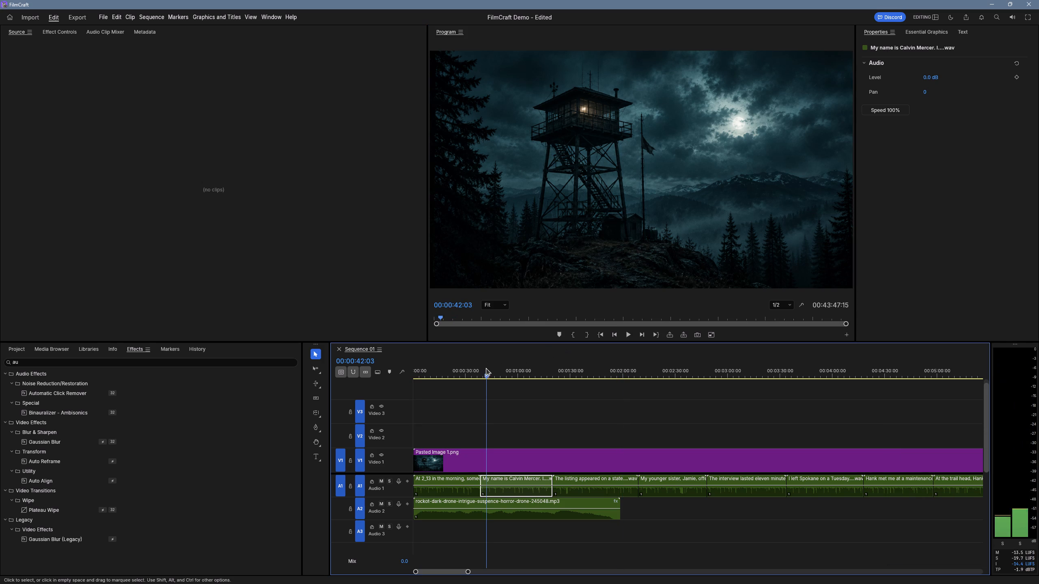
click(485, 369)
Switch to the Windows quick settings again.
click(985, 576)
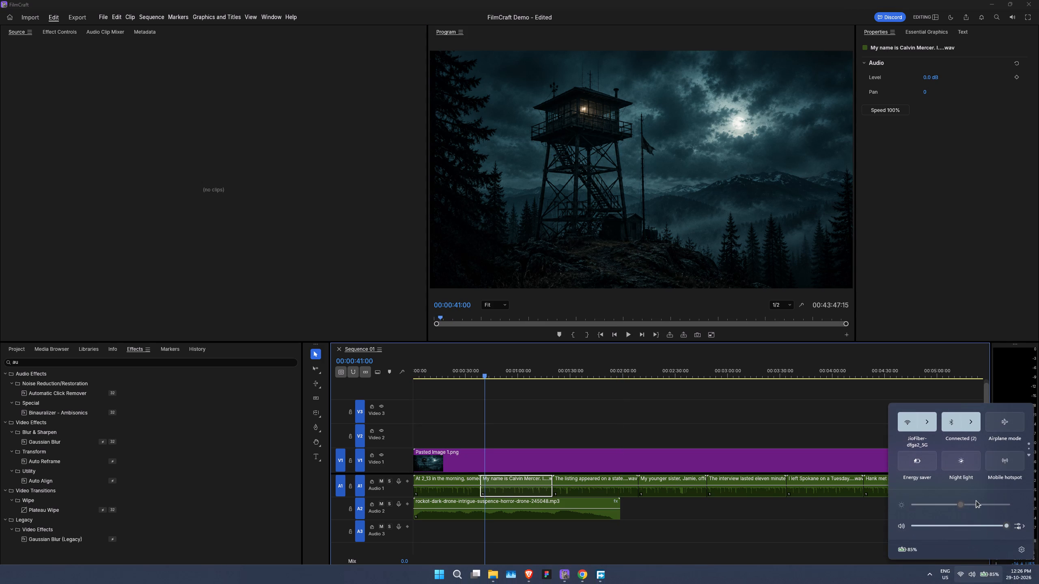
Disconnect the JBL T460BT headphones in the Windows Bluetooth device list.
click(972, 420)
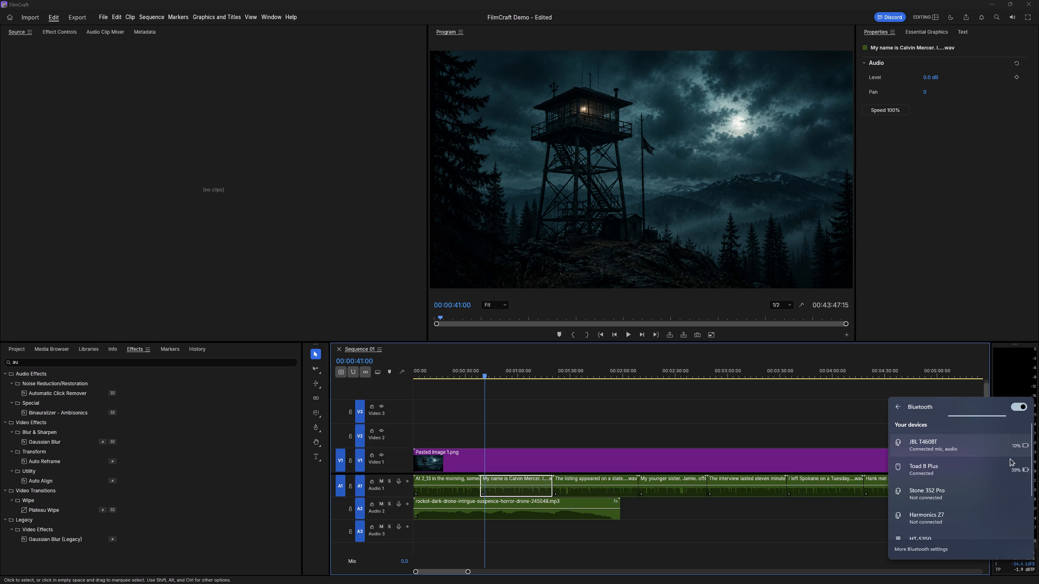
click(1019, 447)
click(1008, 468)
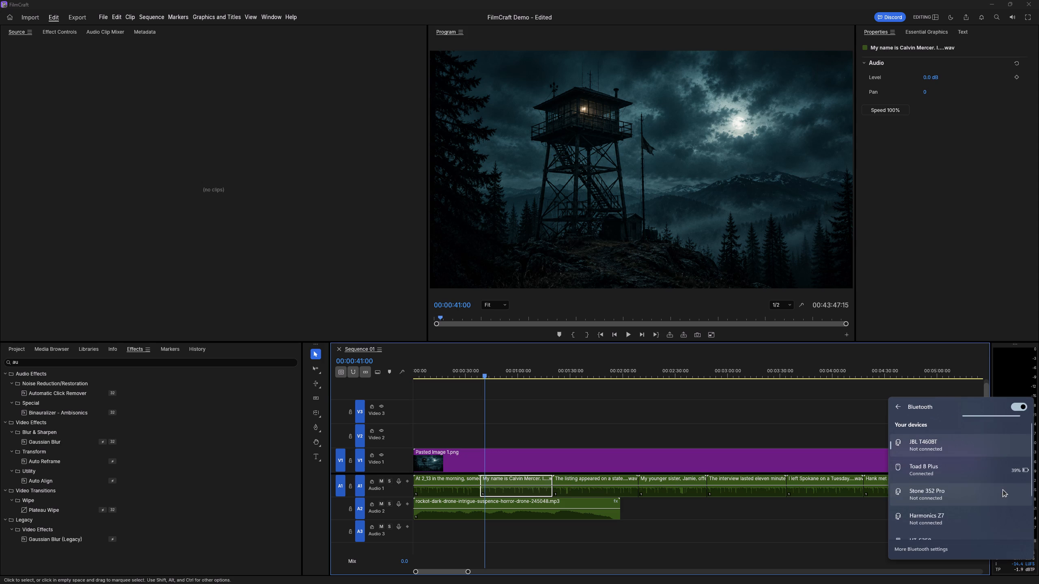
Return to FilmCraft, play Sequence 01 from 00:00:41:00 and raise the Windows sound volume to maximum during playback.
click(627, 335)
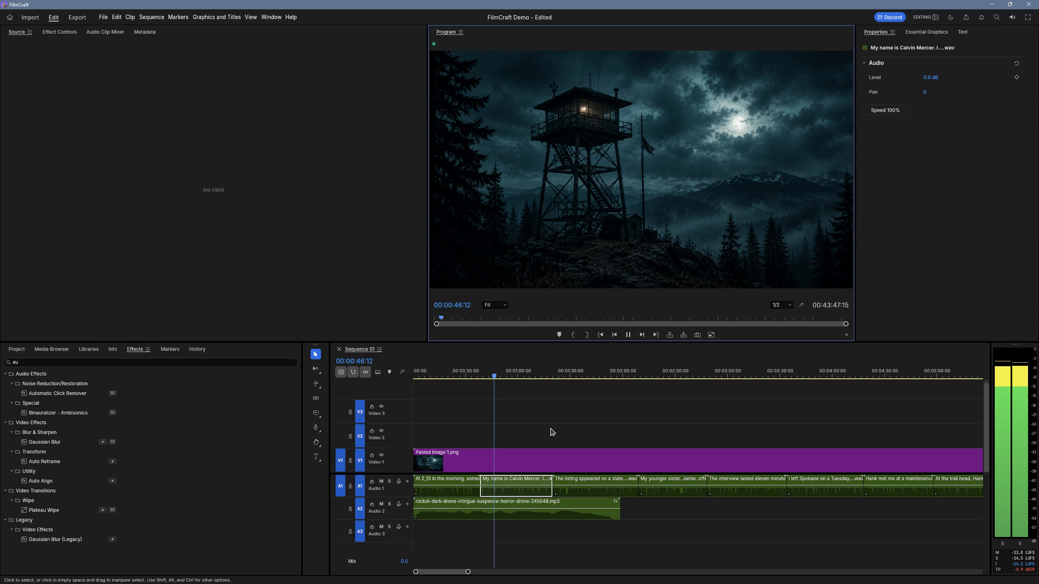
click(988, 579)
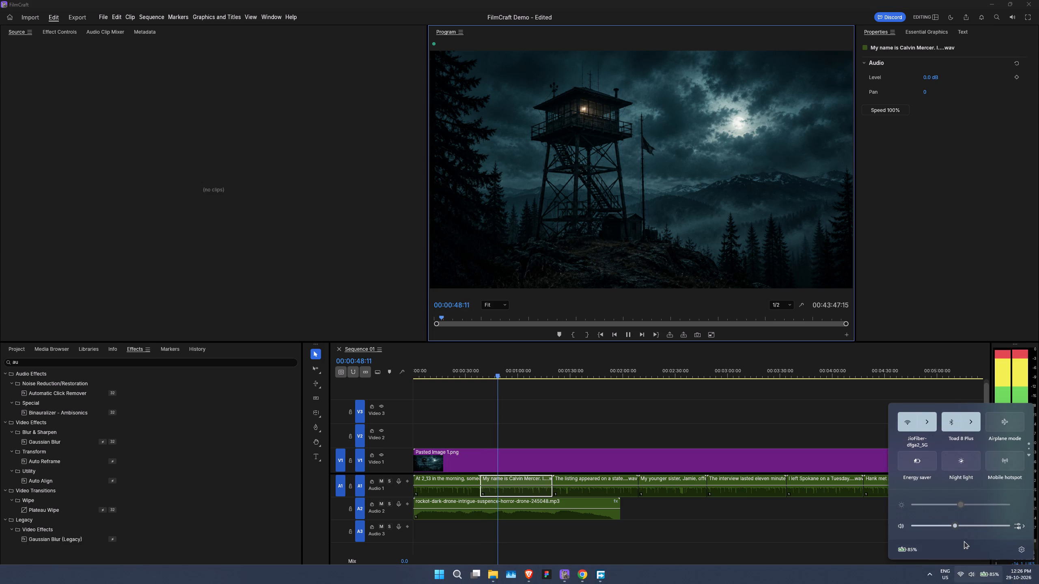
drag(970, 526, 1038, 521)
click(317, 295)
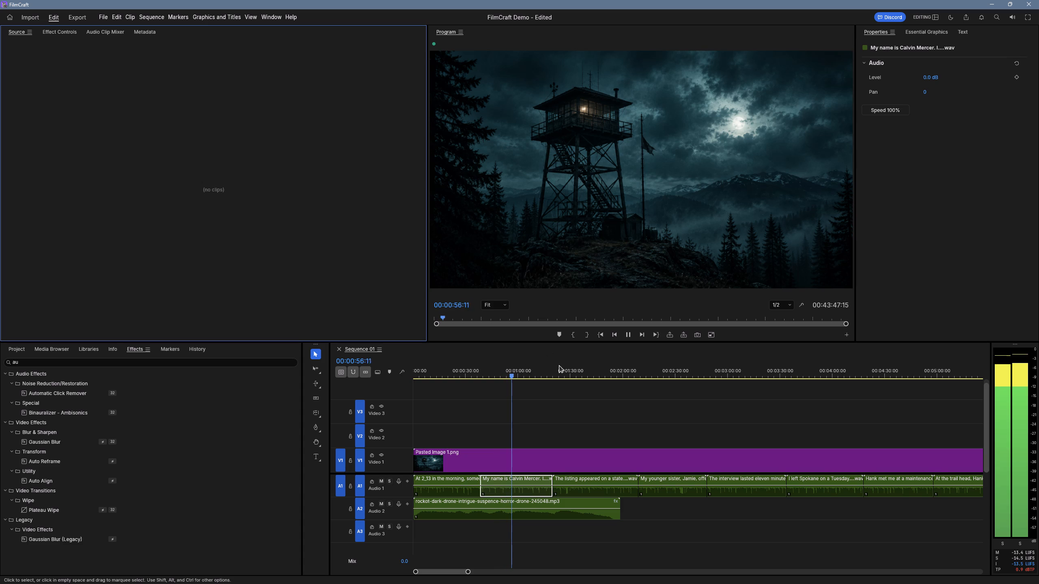
Select the opening narration clip and listen to Sequence 01 from 00:01:19:21 for a few seconds, then pause.
click(470, 487)
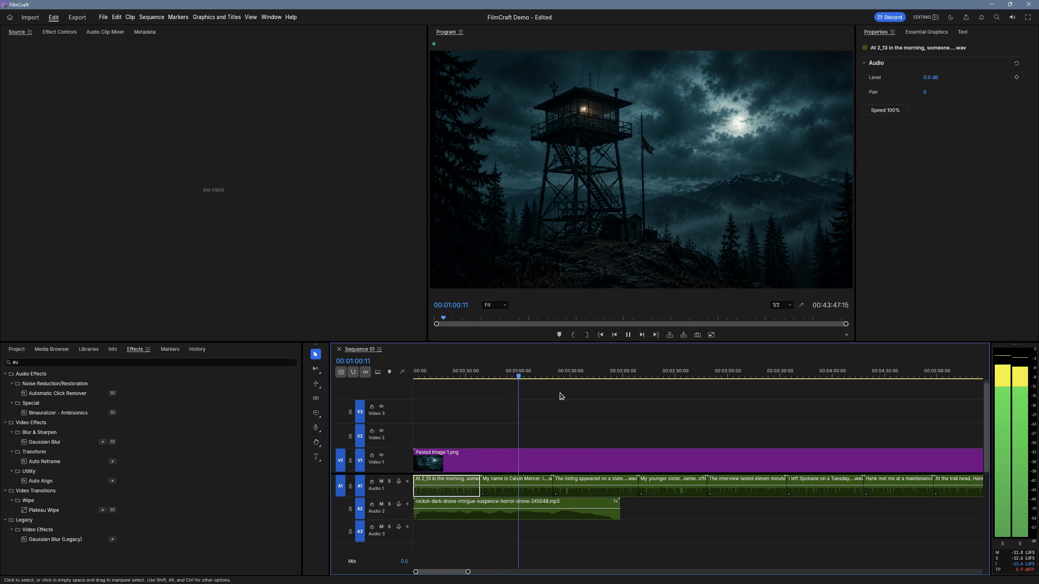
click(545, 370)
click(554, 374)
click(558, 371)
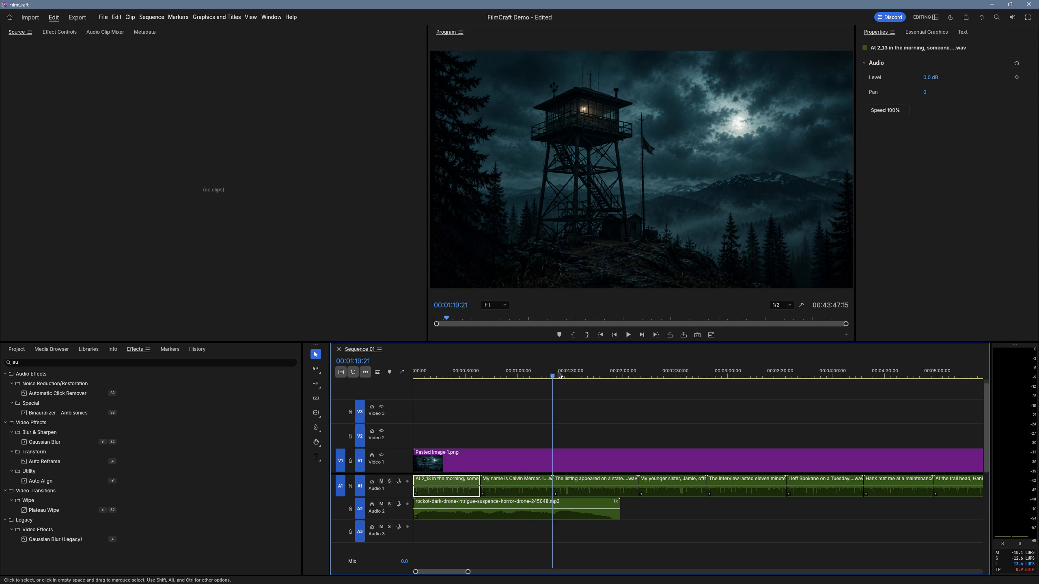
click(558, 371)
click(555, 373)
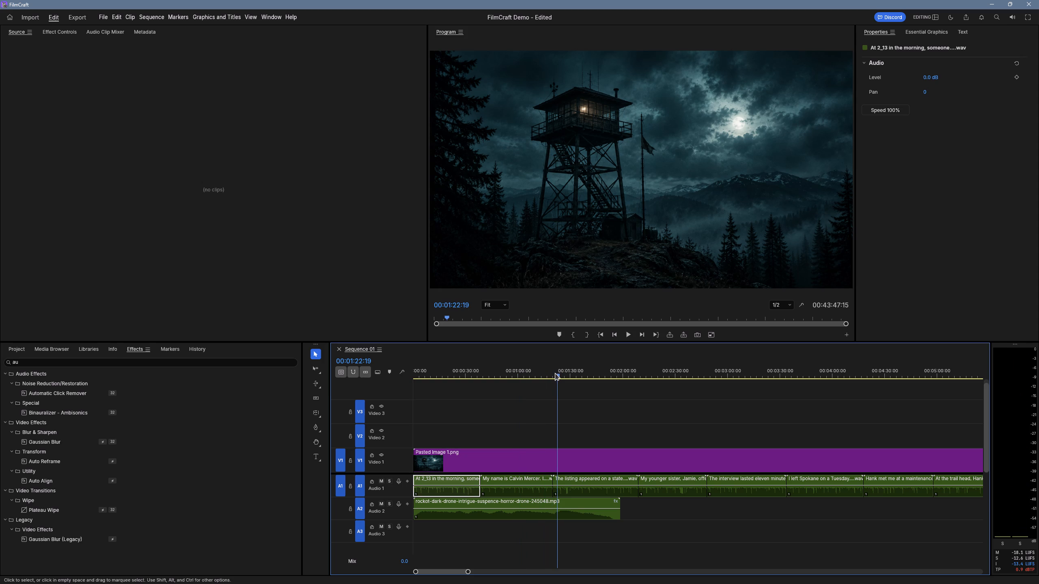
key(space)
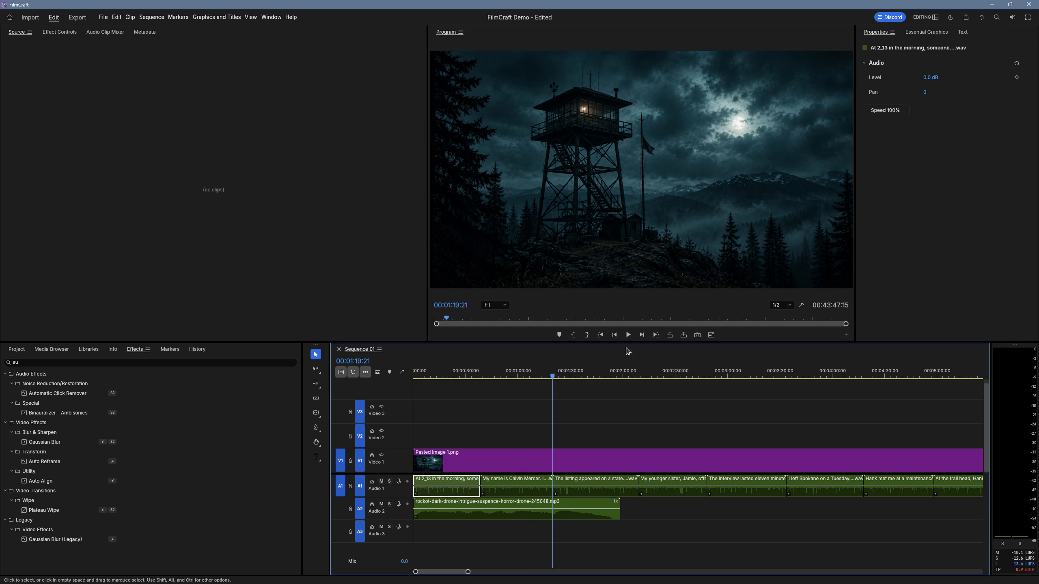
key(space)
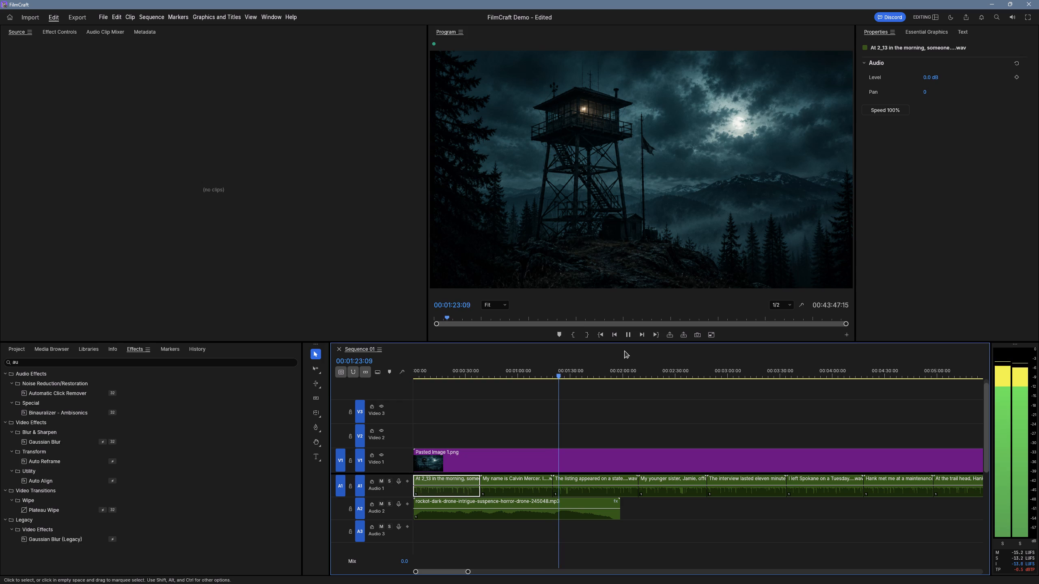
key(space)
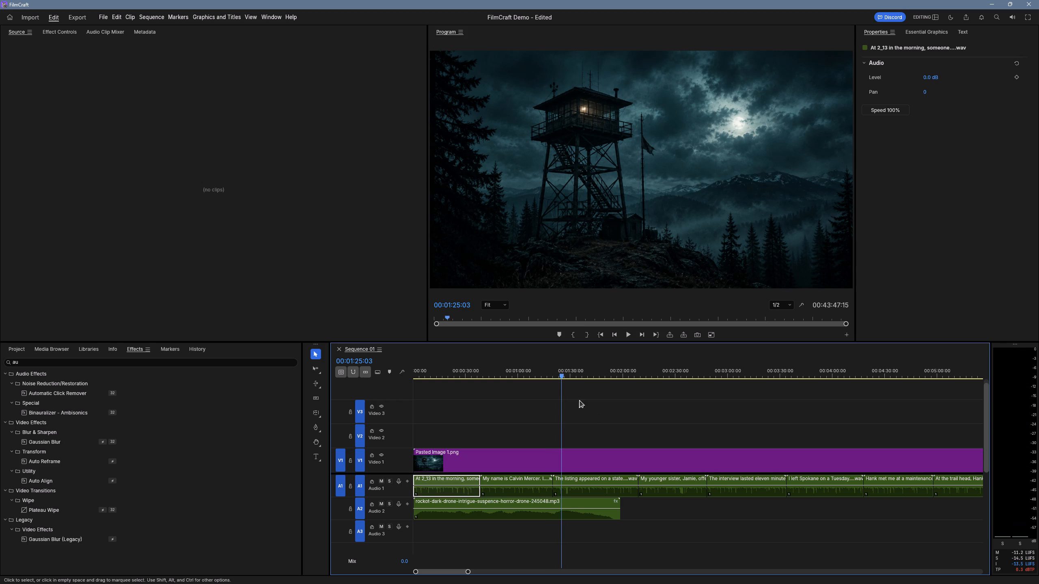
Play Sequence 01 from 00:01:48:20 to hear the narration over the end of the drone clip on Audio 2.
click(557, 374)
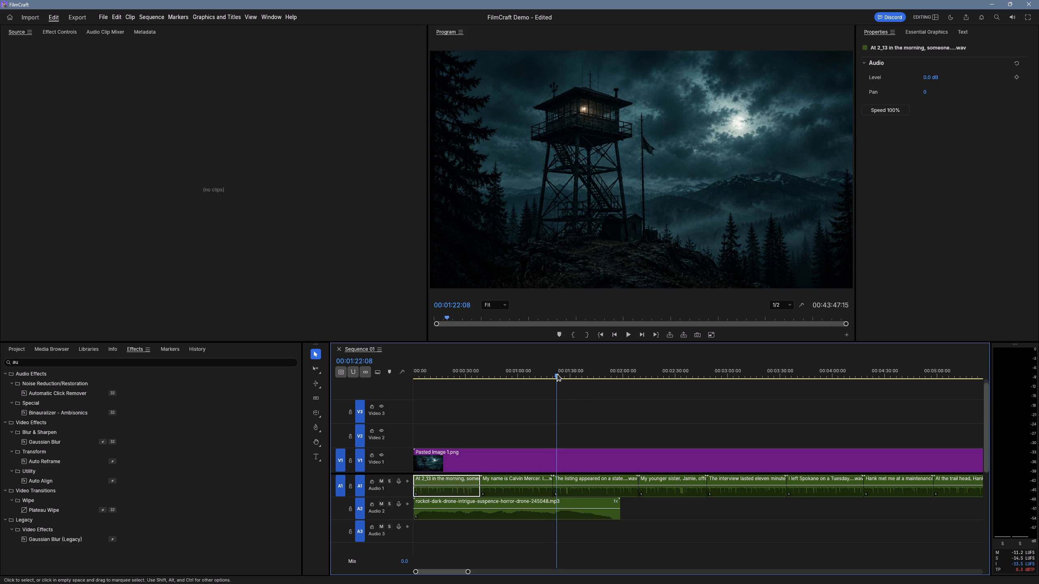
click(575, 373)
click(603, 376)
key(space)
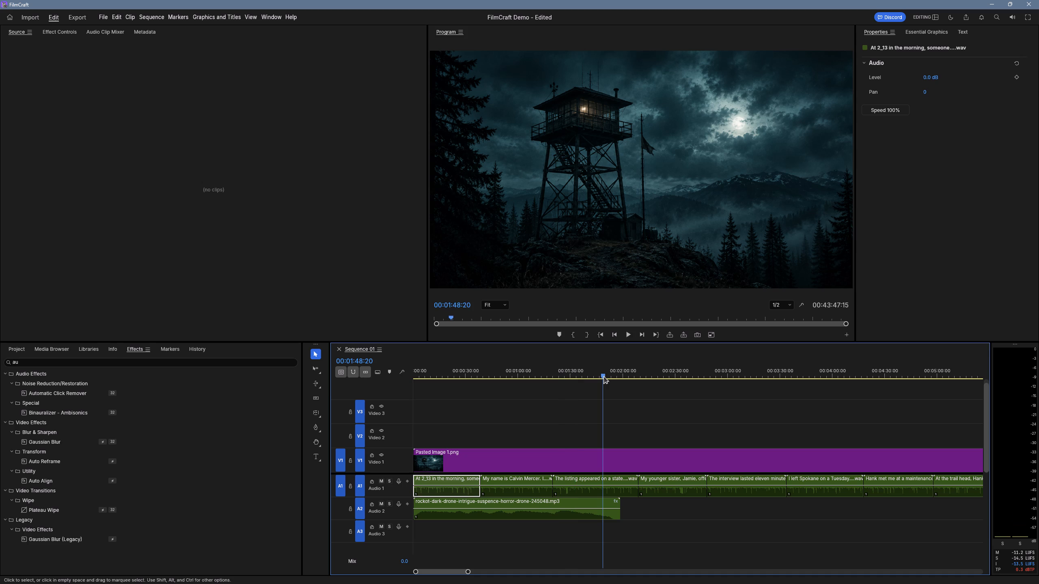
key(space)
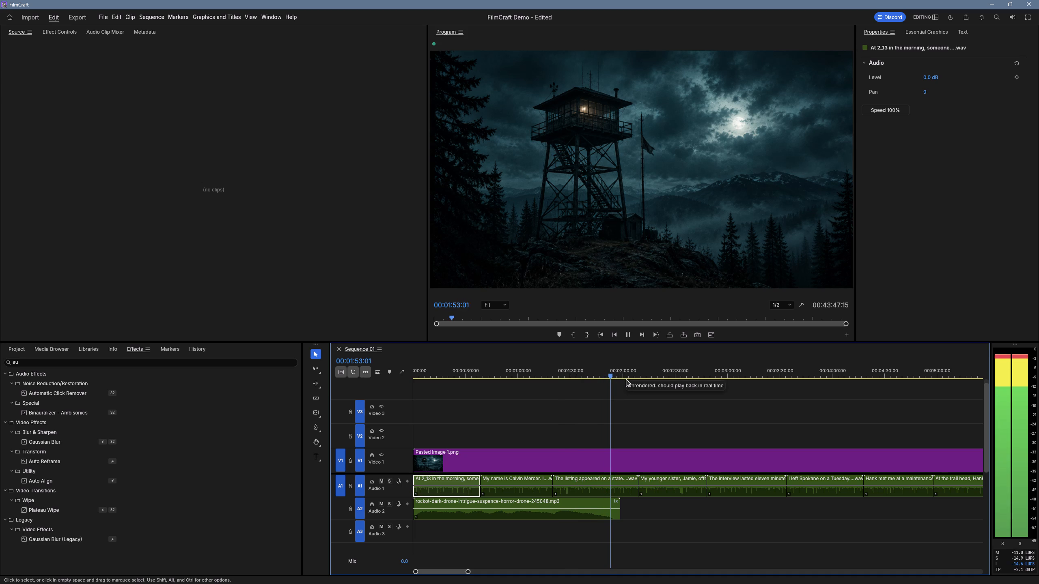
Play the narration near the start of the Untitled story (1).wav clip, at about 00:33:53.
ctrl+scroll(761, 517, down, 5)
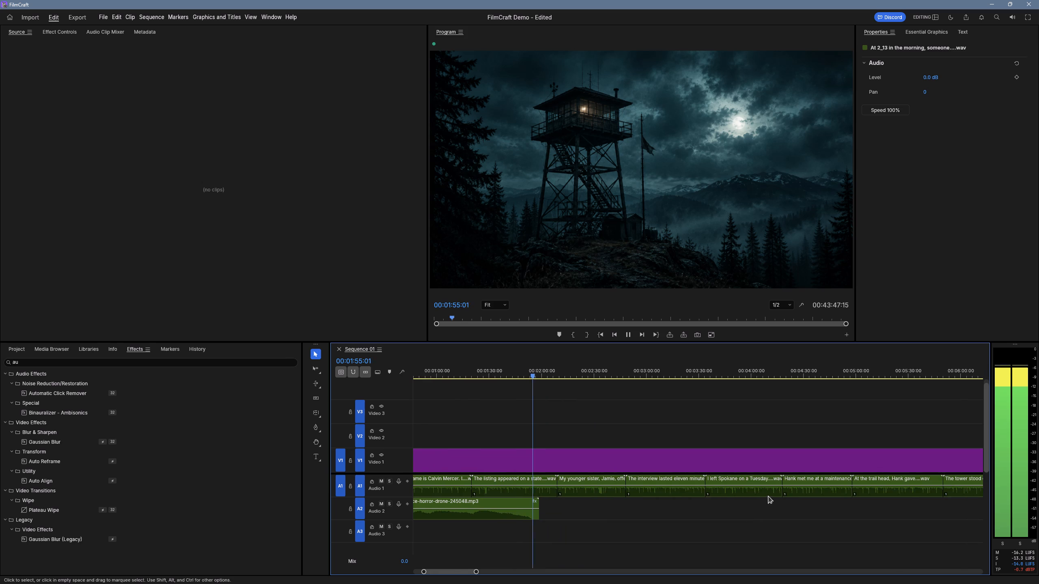
alt+scroll(768, 496, down, 8)
alt+scroll(770, 502, up, 4)
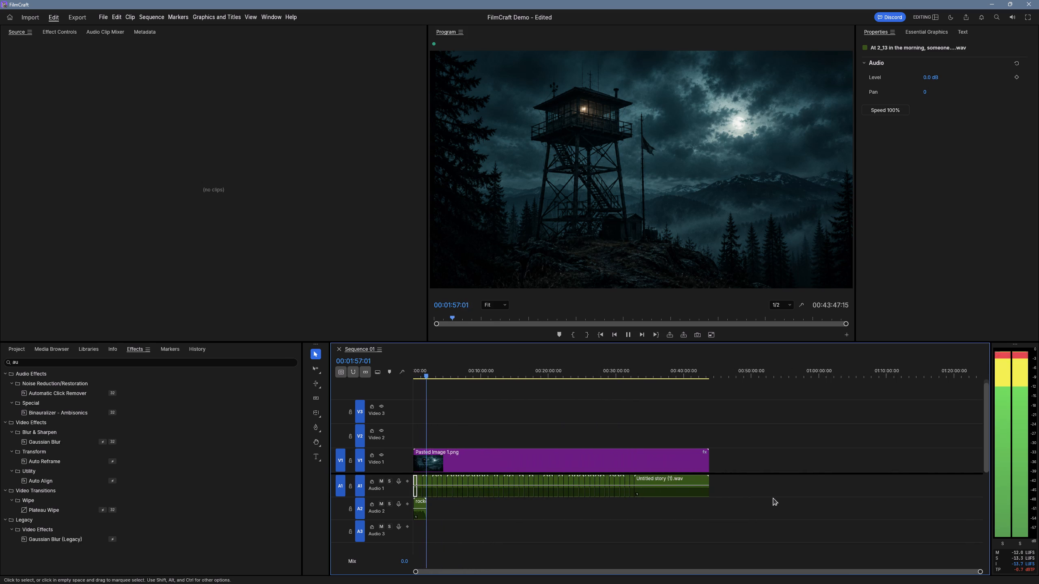
alt+scroll(773, 498, up, 1)
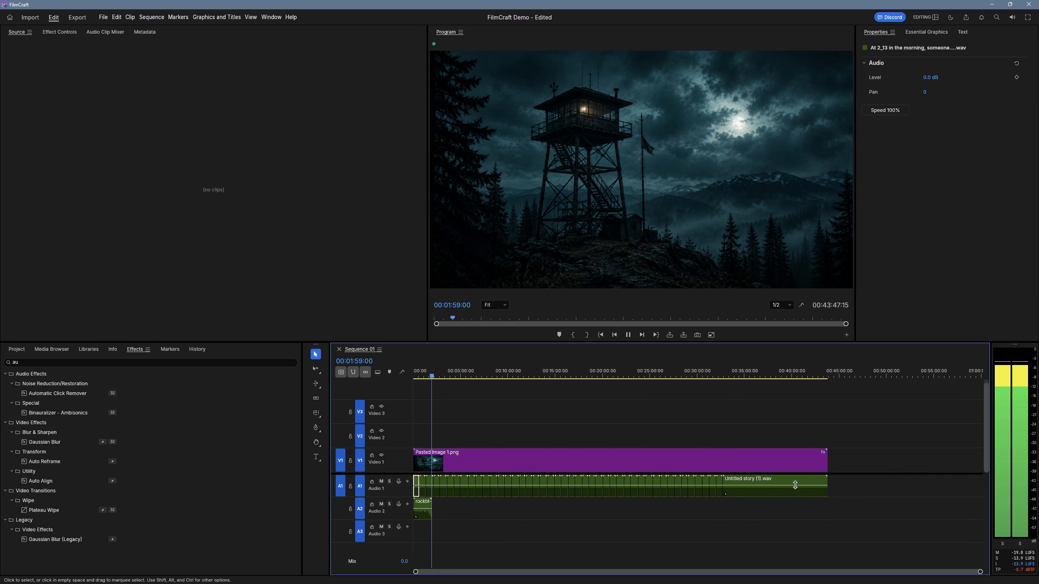
click(734, 370)
key(space)
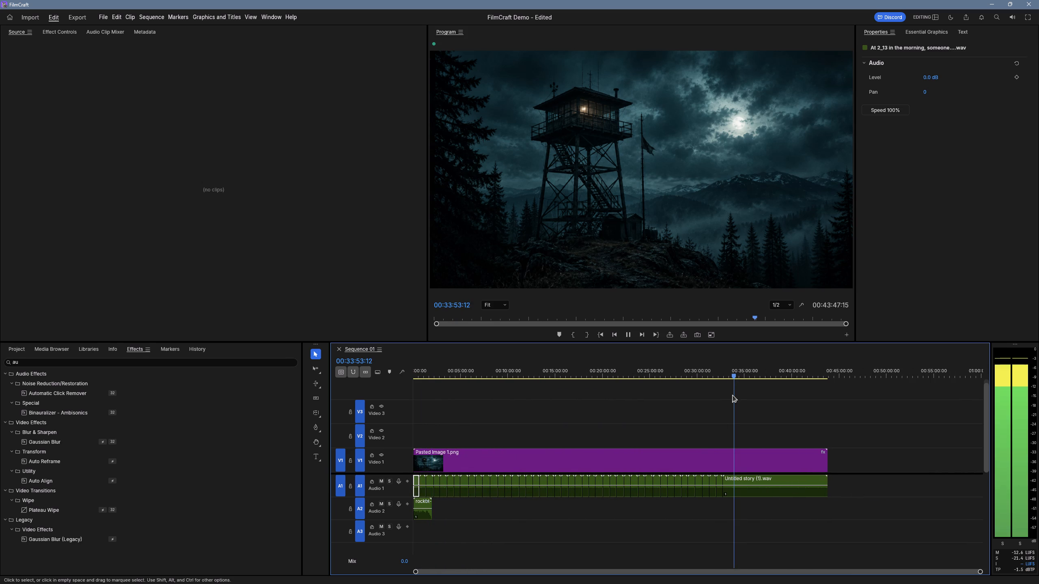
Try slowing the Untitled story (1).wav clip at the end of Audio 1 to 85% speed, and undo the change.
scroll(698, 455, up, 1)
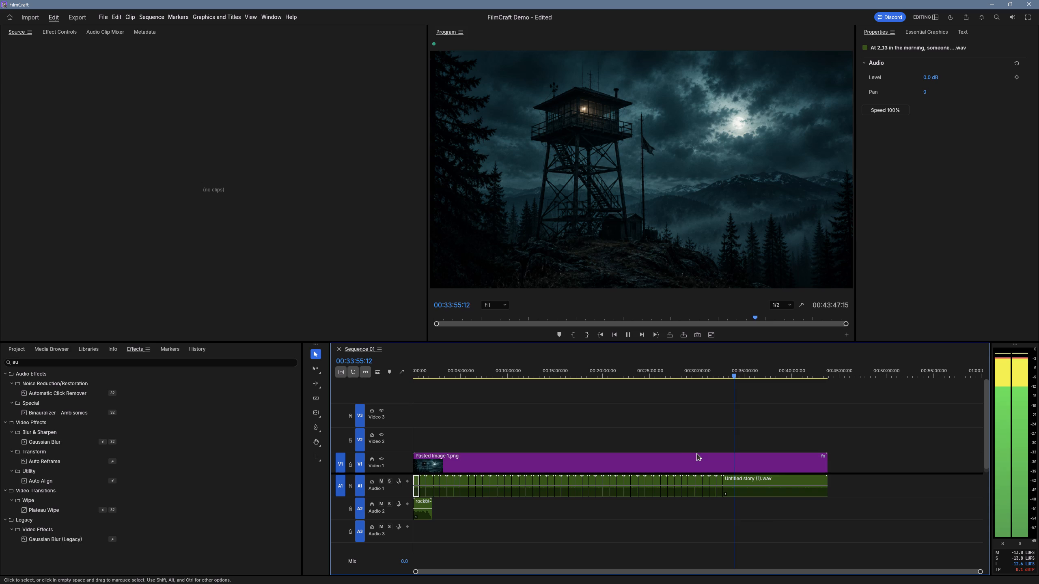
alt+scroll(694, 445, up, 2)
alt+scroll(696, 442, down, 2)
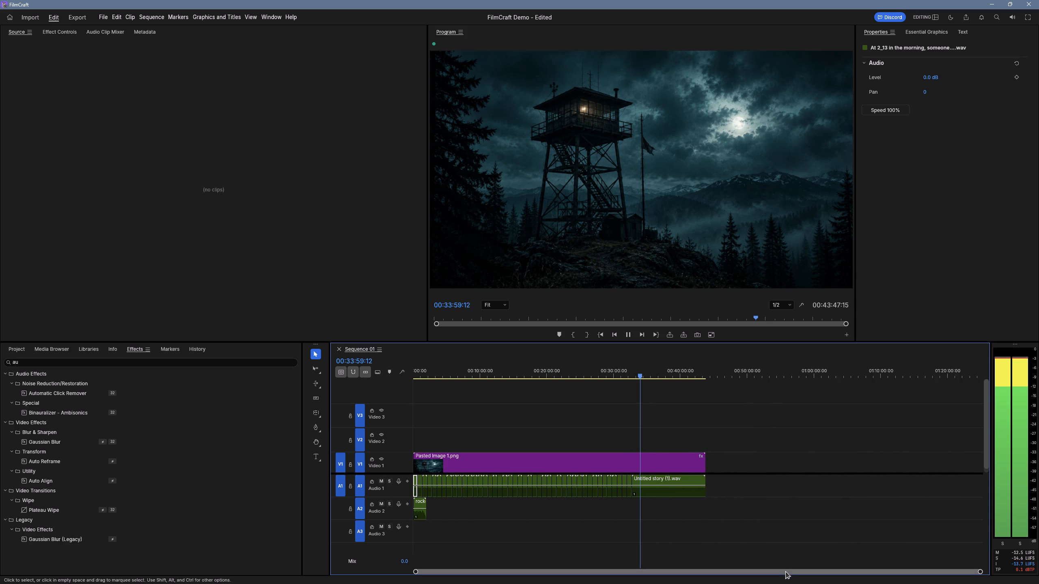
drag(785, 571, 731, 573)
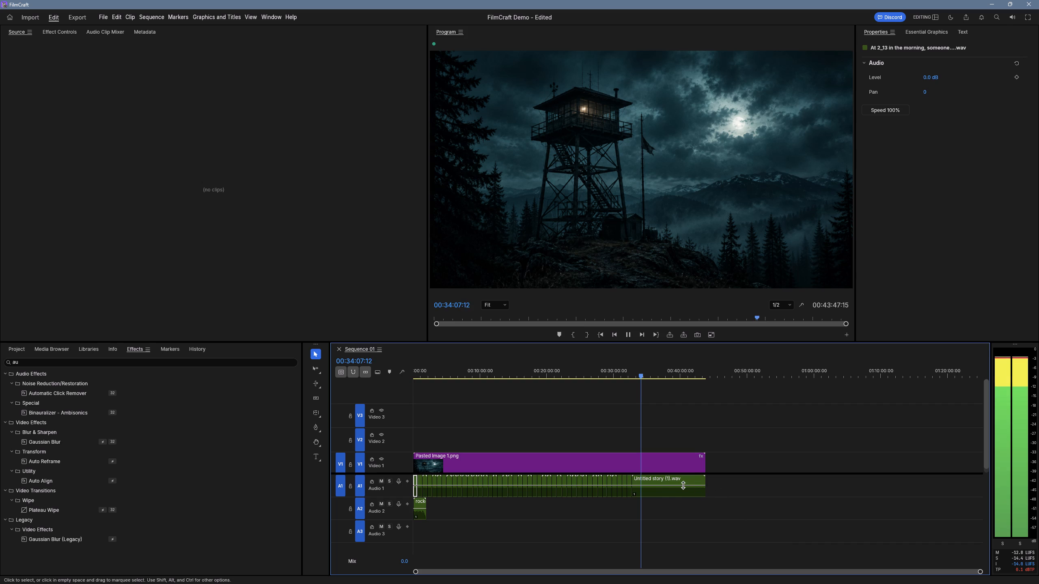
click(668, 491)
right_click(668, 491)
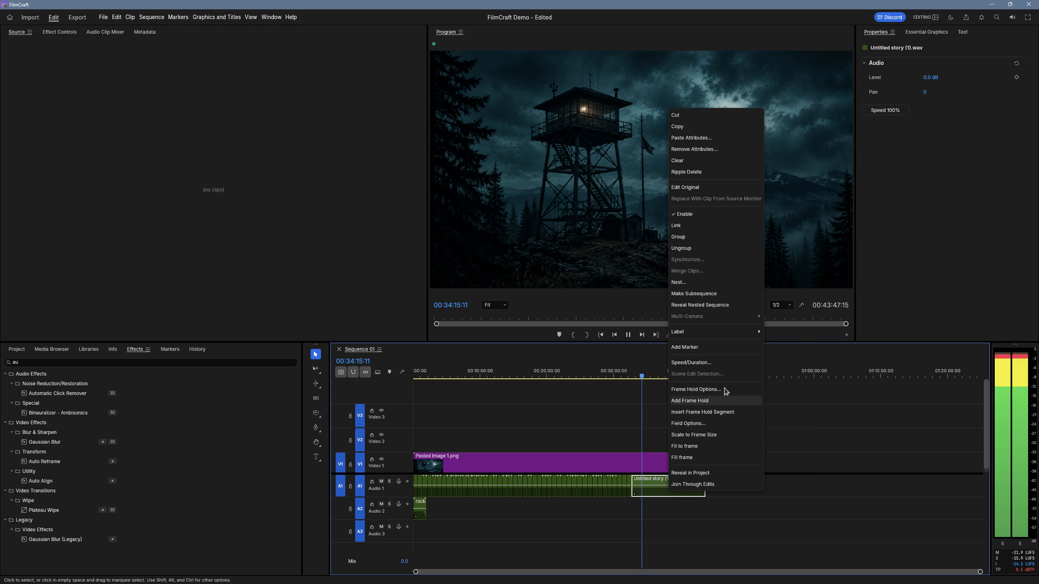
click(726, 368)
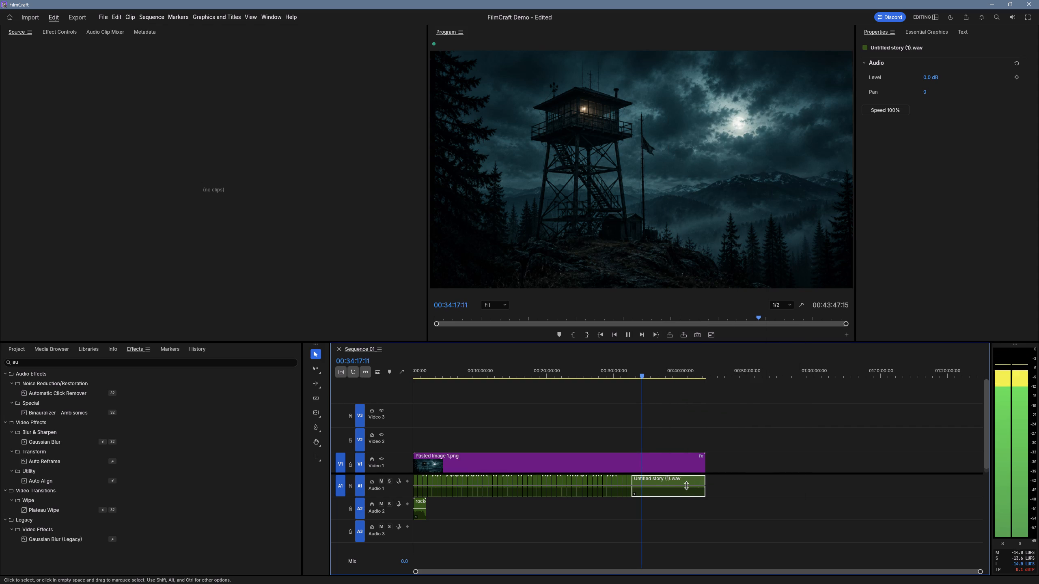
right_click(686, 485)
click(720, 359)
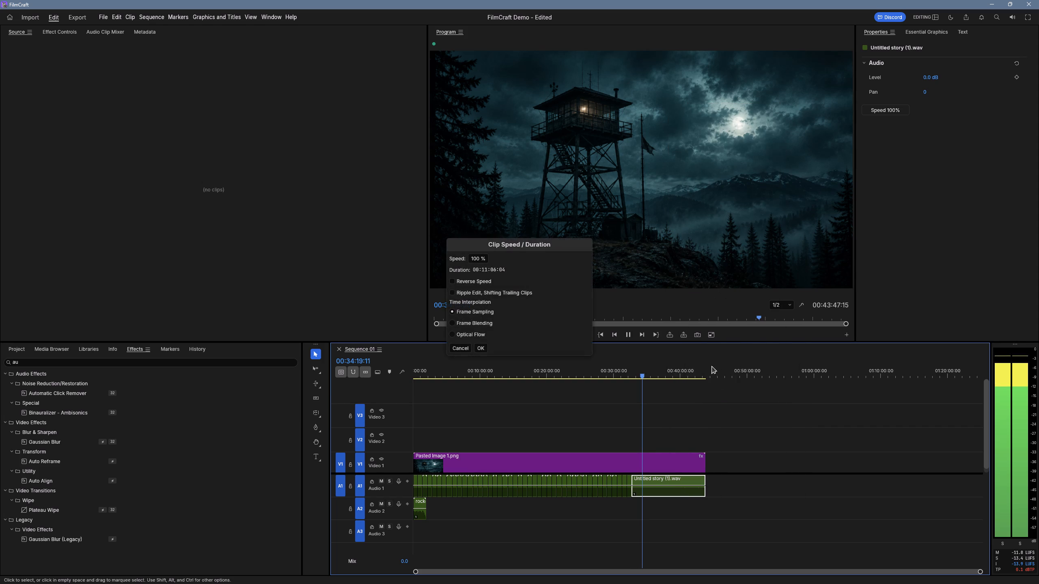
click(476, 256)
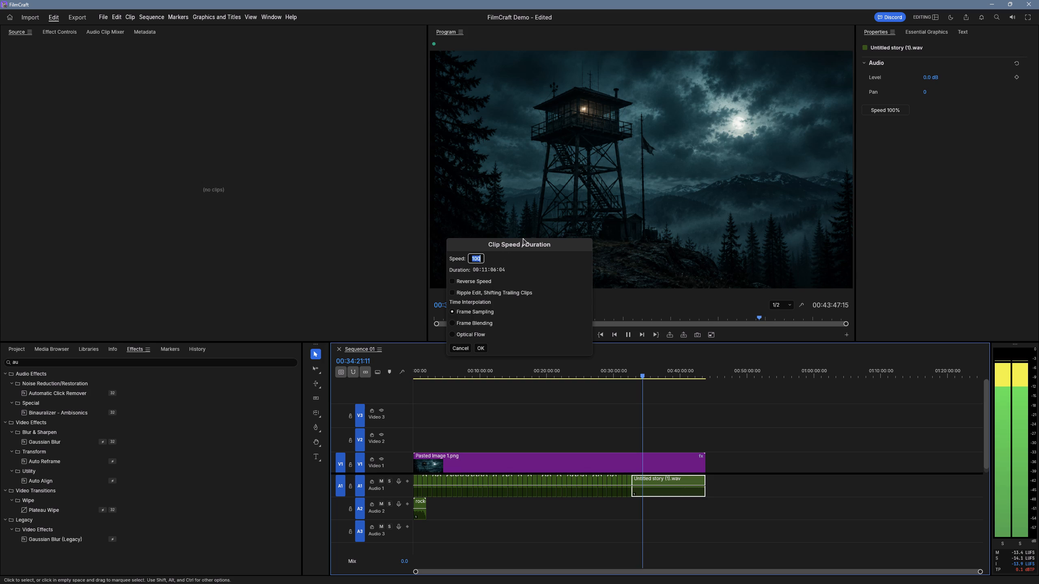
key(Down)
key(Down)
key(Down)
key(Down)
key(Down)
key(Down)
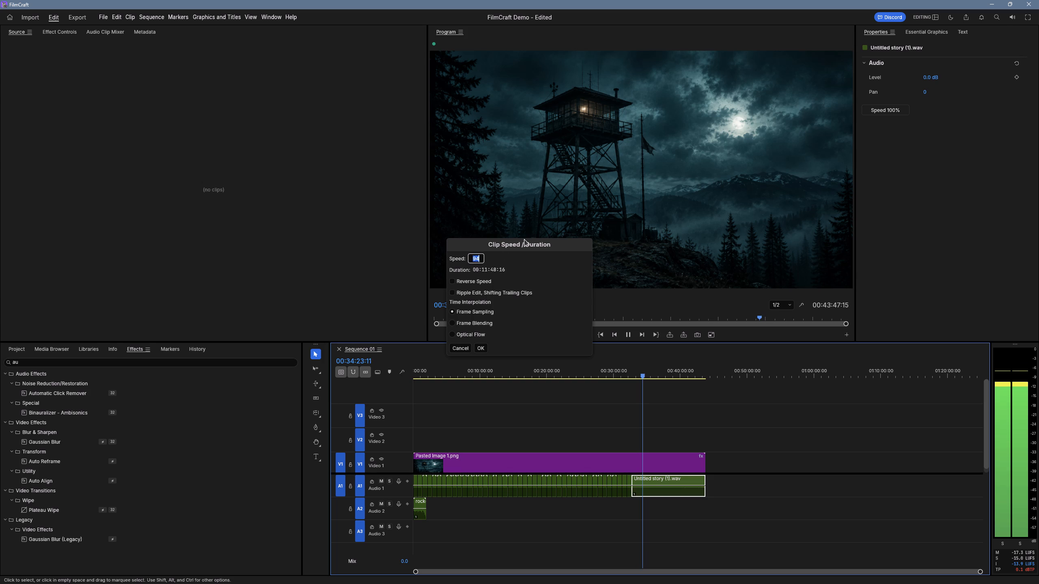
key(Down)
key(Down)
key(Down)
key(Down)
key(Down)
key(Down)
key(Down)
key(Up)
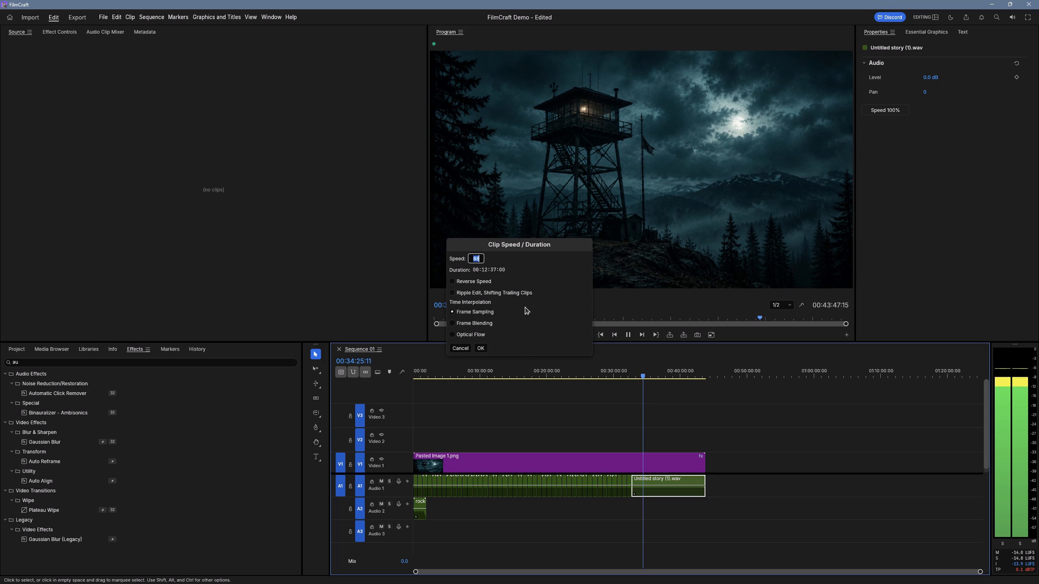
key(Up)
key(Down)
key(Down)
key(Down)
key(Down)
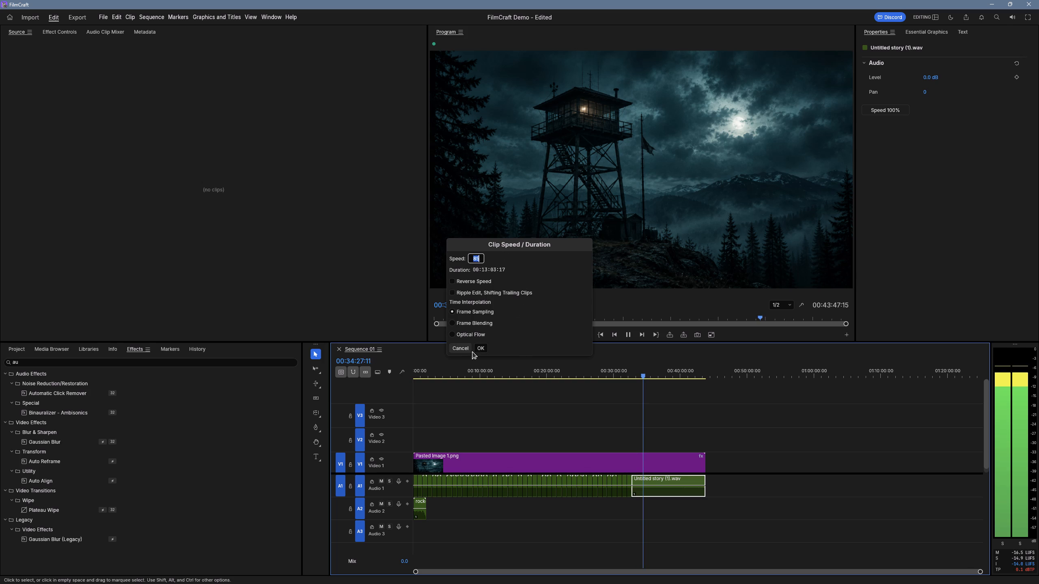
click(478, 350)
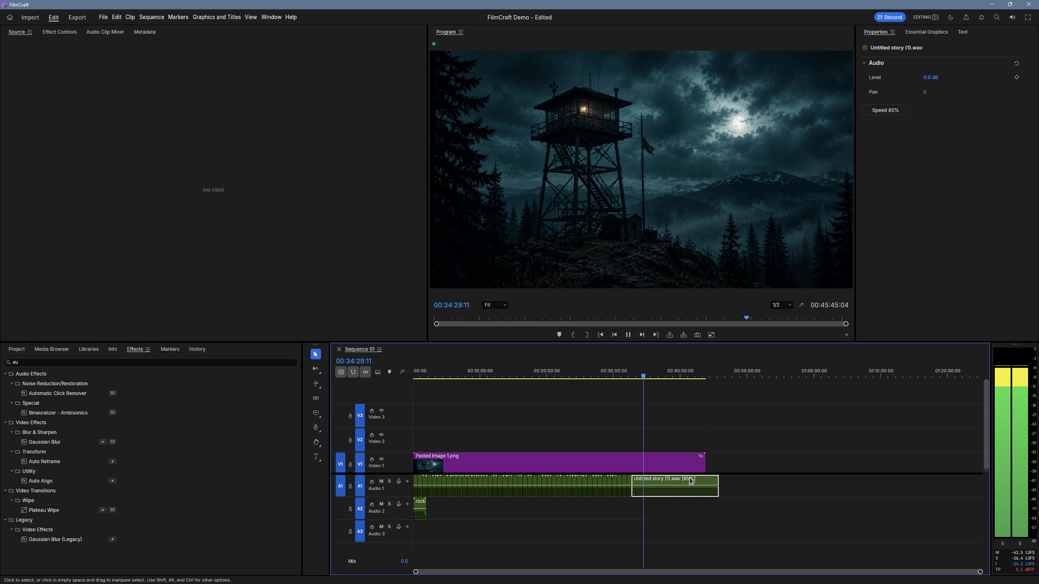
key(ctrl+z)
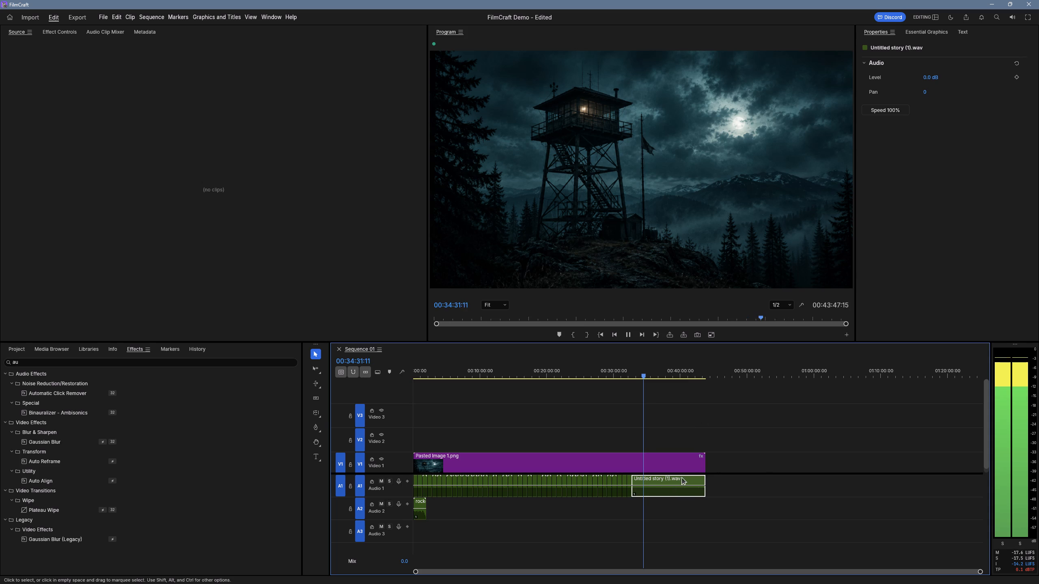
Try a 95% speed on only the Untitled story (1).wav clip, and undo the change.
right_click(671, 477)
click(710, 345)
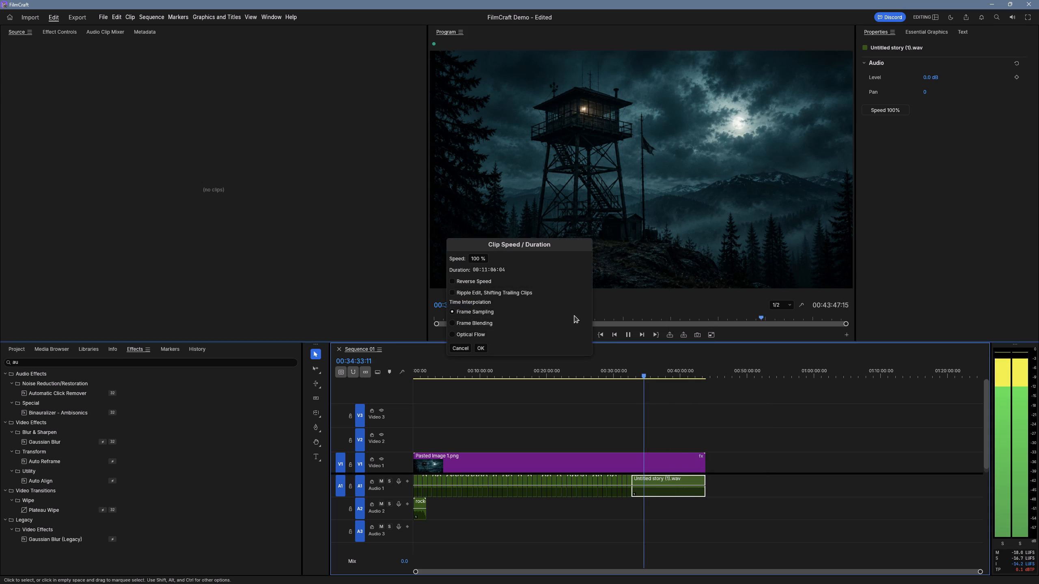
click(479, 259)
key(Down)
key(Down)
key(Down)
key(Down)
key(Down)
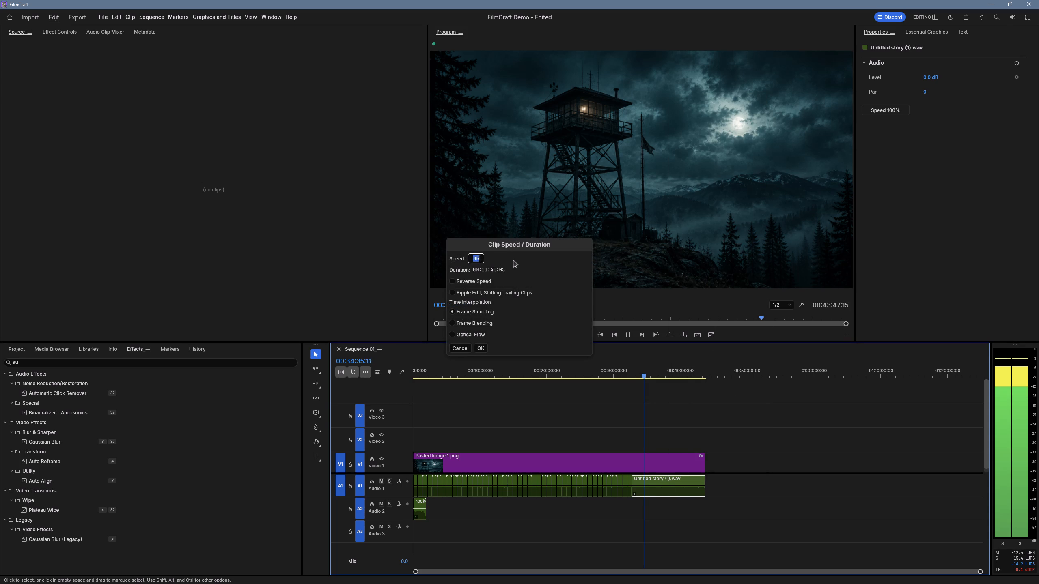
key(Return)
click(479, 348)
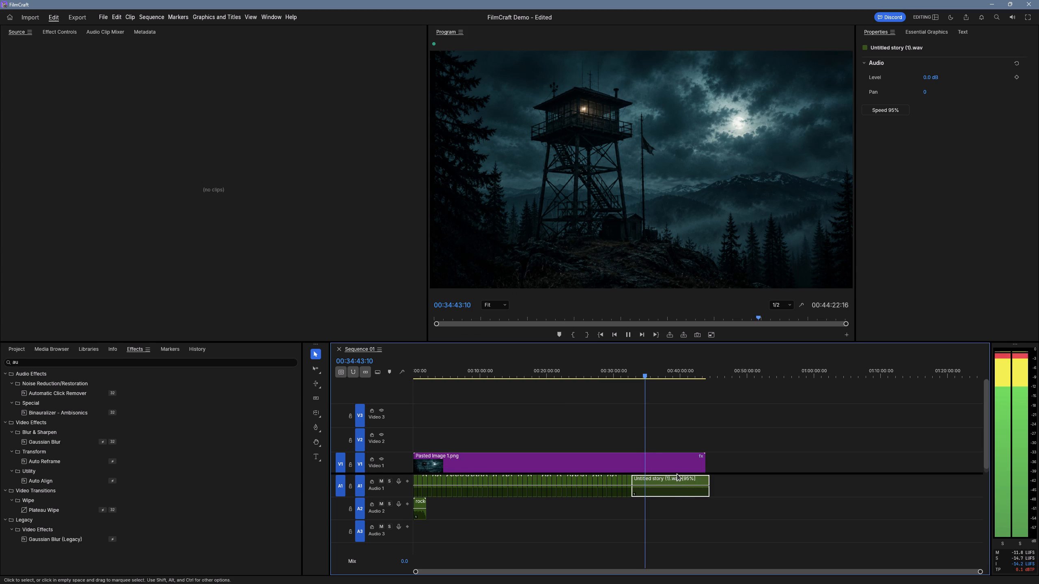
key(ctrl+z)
Select all the narration clips on Audio 1 together and set their speed to 95%.
drag(722, 489, 525, 488)
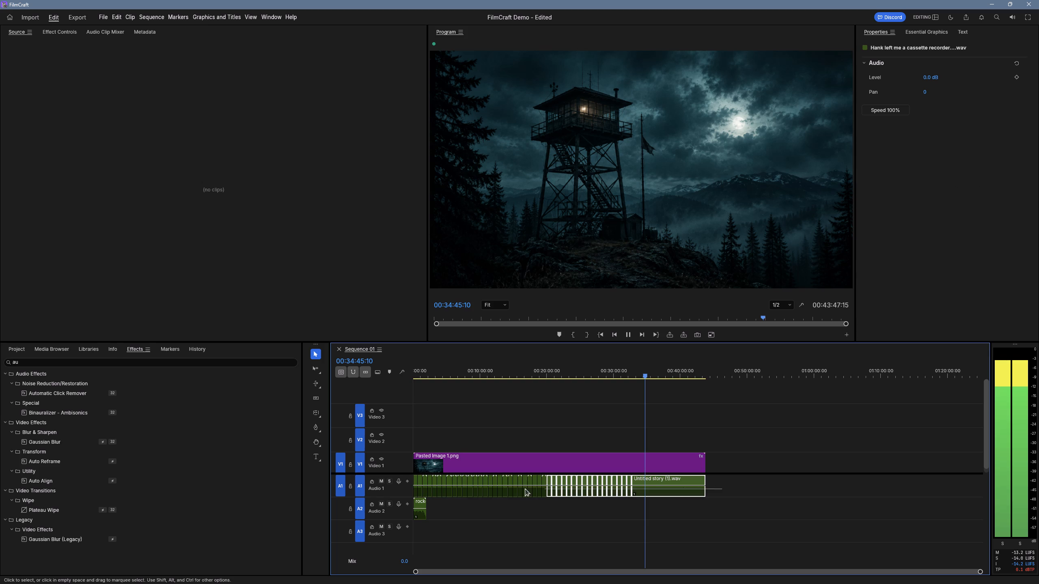
drag(525, 488, 399, 490)
right_click(451, 489)
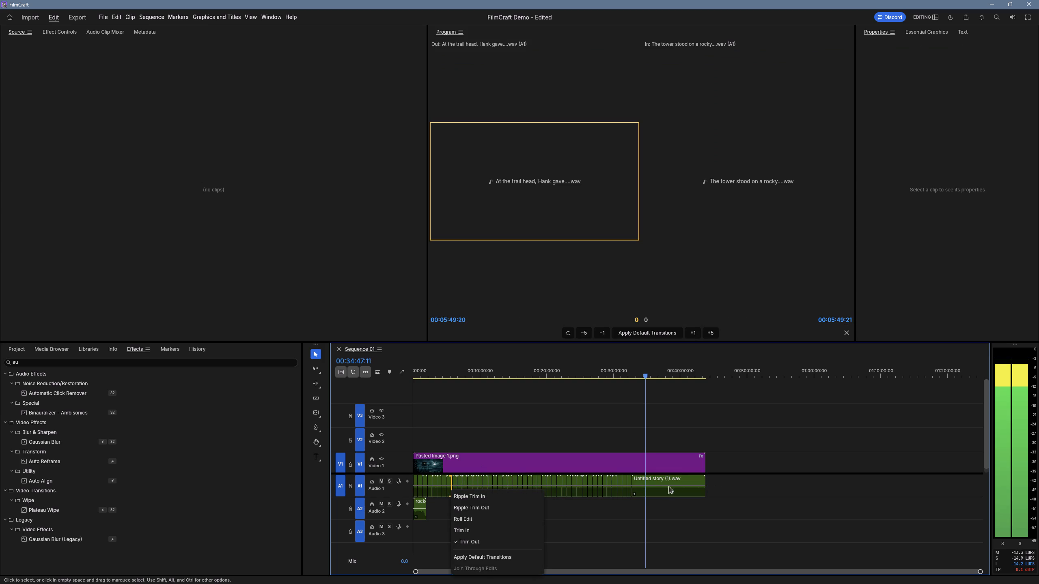
click(733, 494)
drag(727, 490, 380, 493)
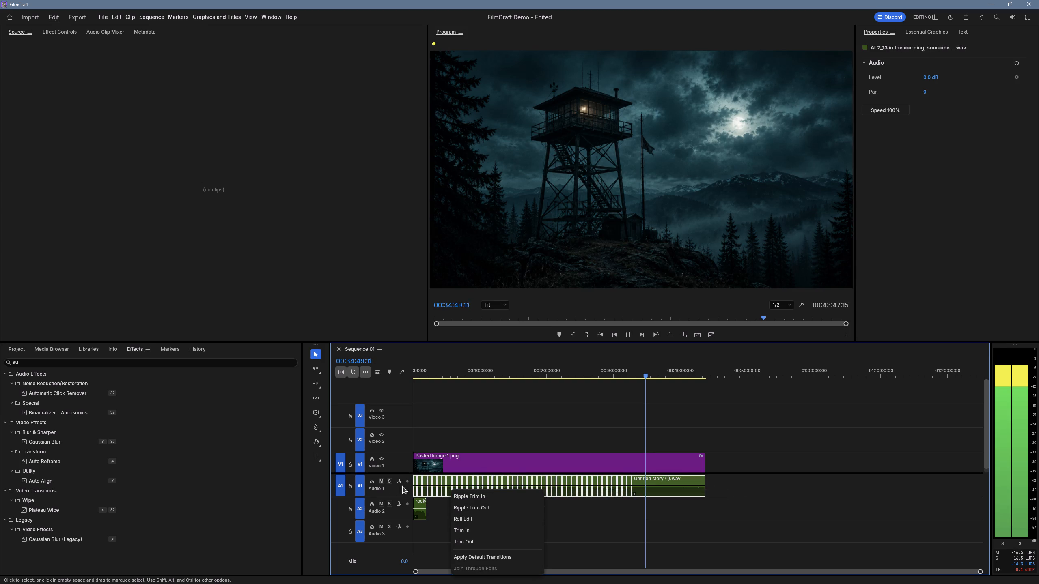
right_click(684, 479)
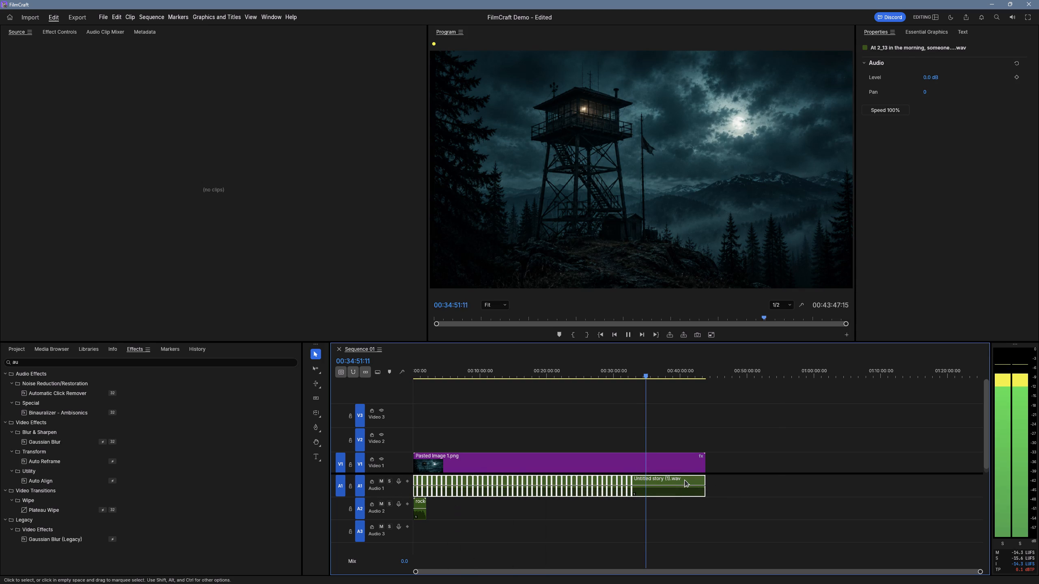
right_click(684, 477)
click(717, 352)
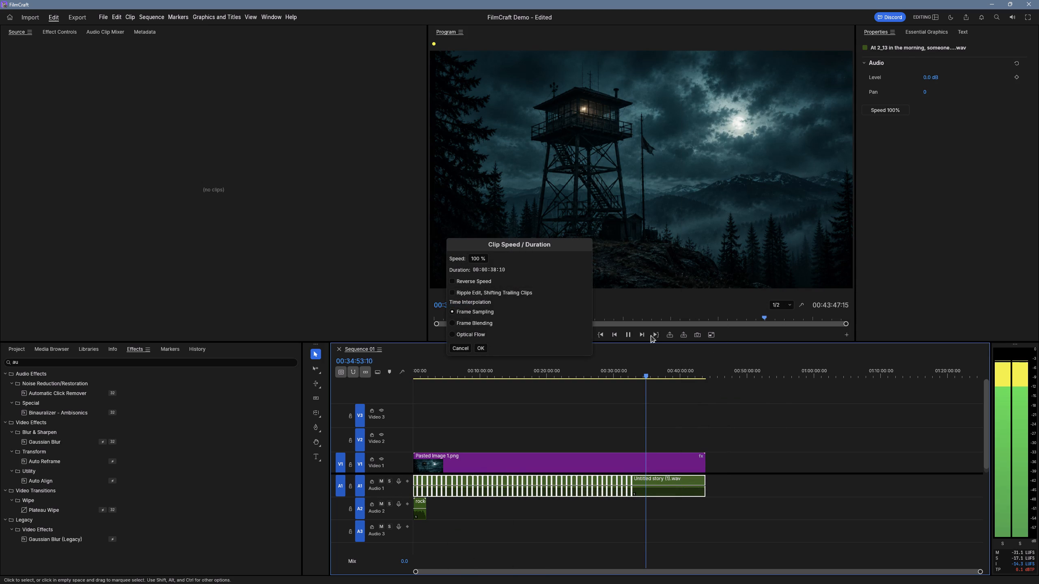
click(481, 259)
text(95)
key(Return)
click(484, 348)
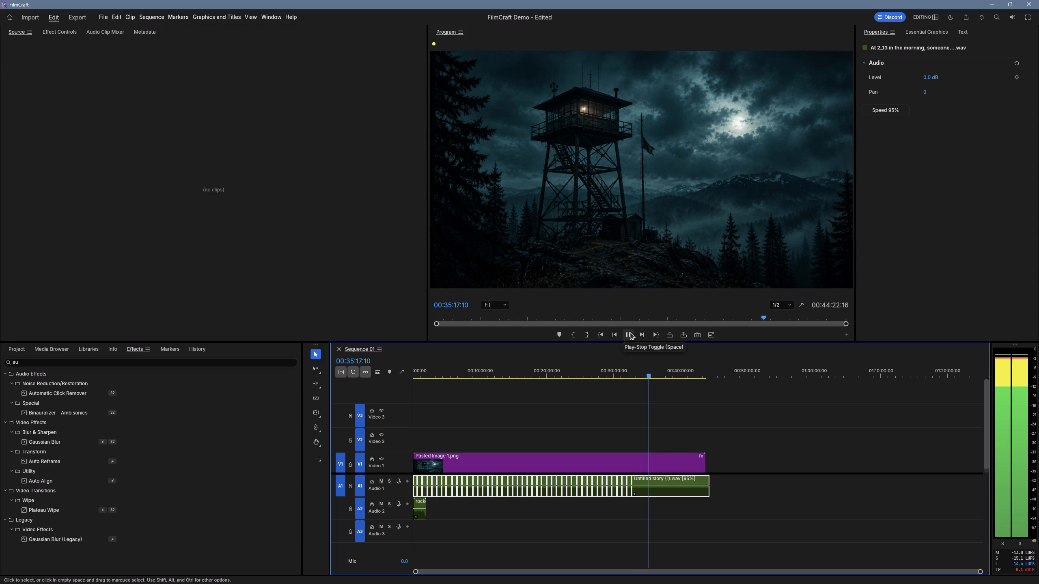
Play the slowed narration from about the 28-minute mark of the sequence.
click(601, 374)
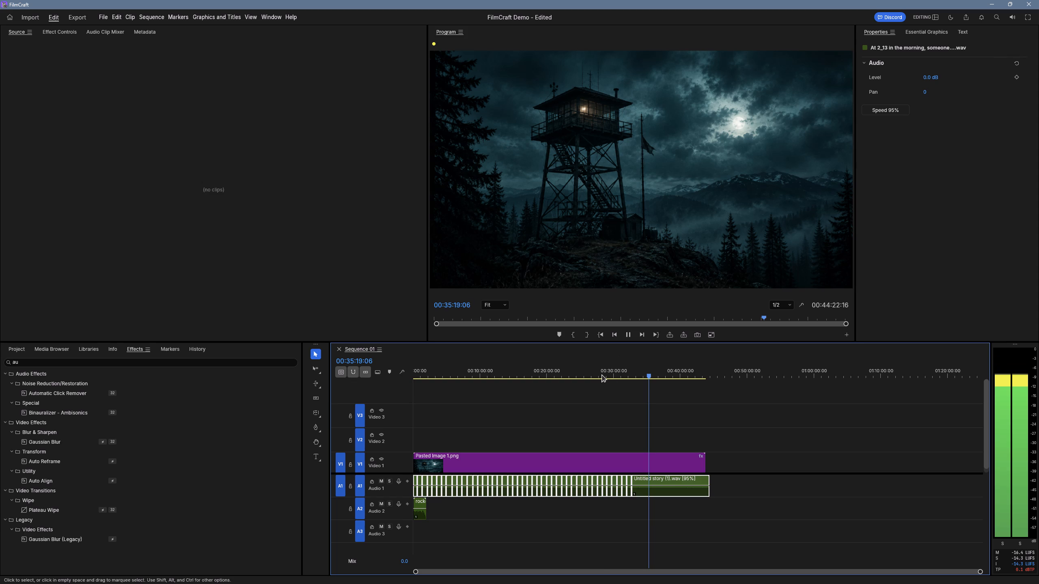
key(space)
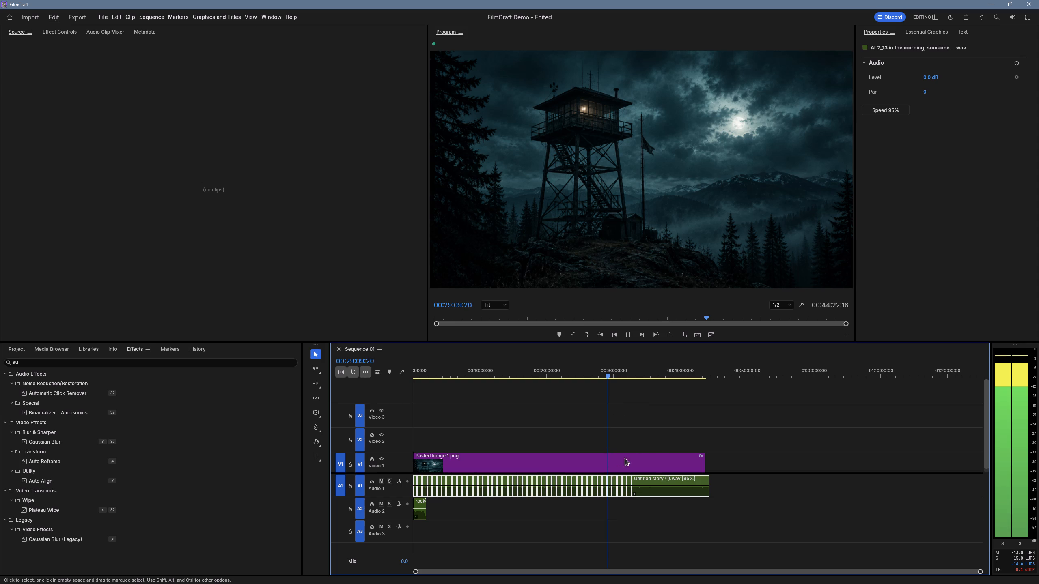
Extend Pasted Image 1.png on Video 1 to the end of the slowed narration, at 00:44:22:16.
click(662, 452)
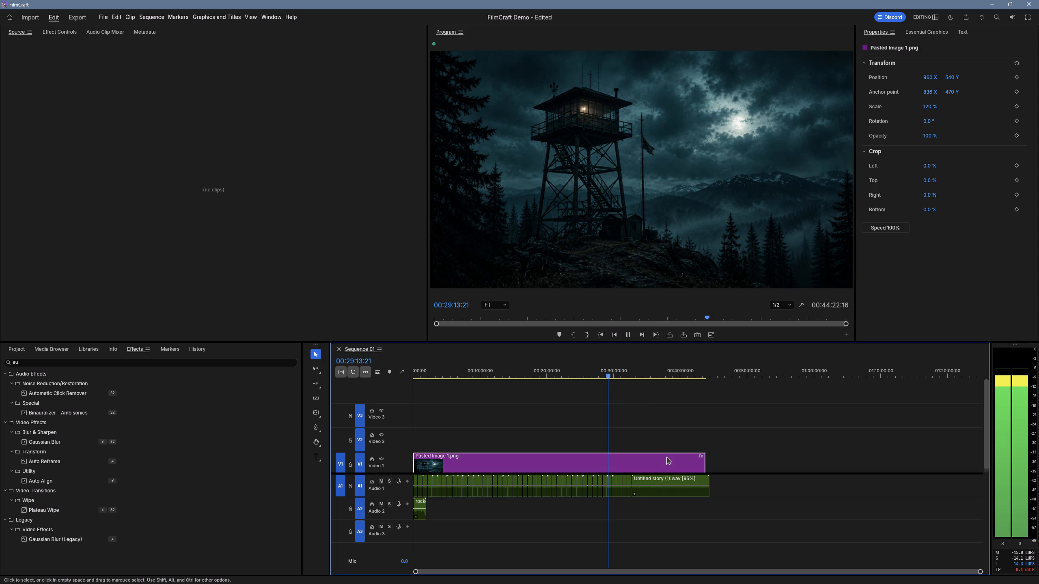
click(707, 461)
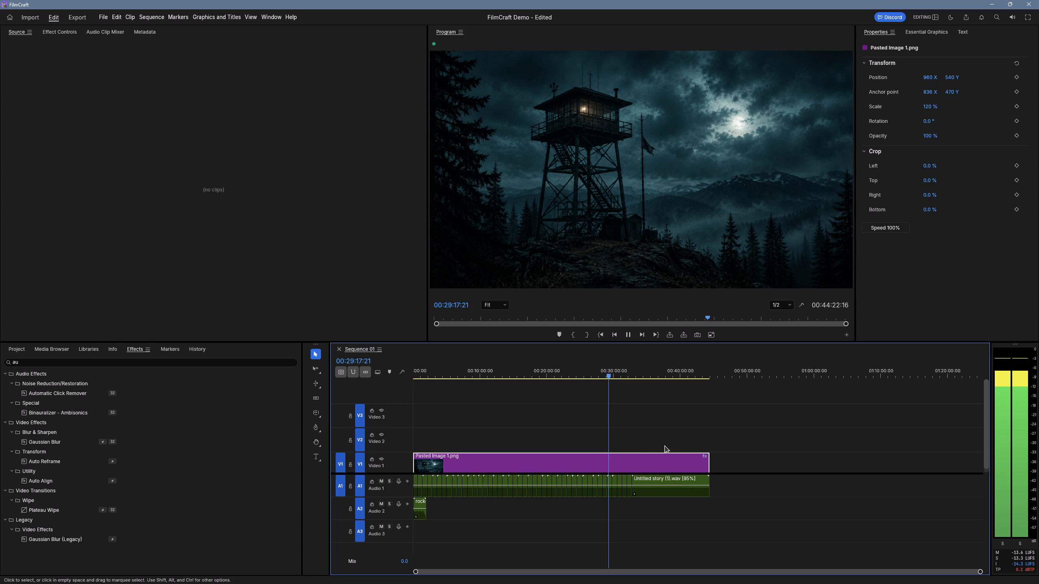
Play Sequence 01 from its very beginning to hear the slowed narration with the drone ambience.
drag(425, 369, 407, 366)
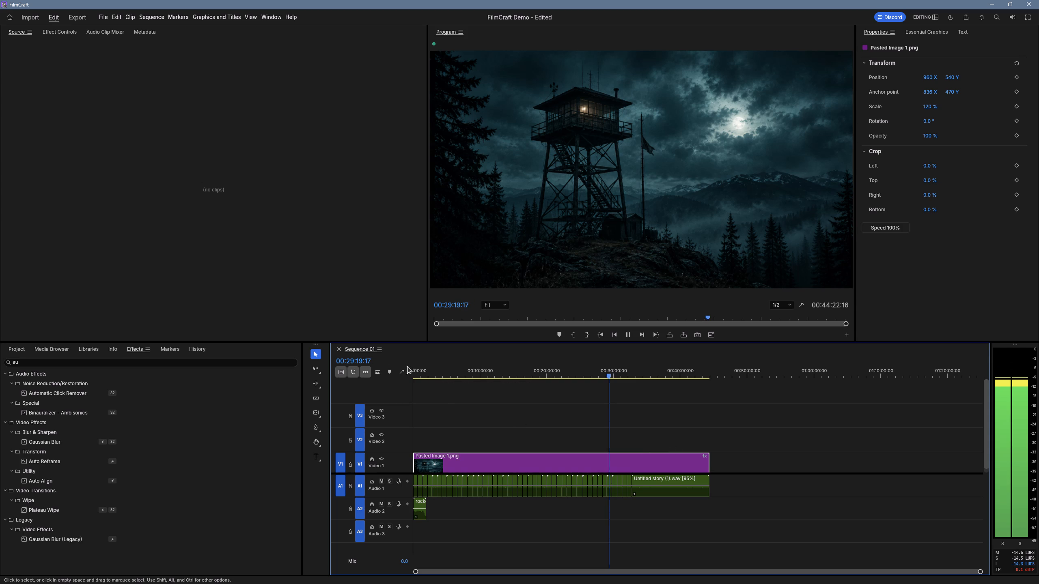
drag(407, 366, 341, 359)
drag(423, 371, 408, 377)
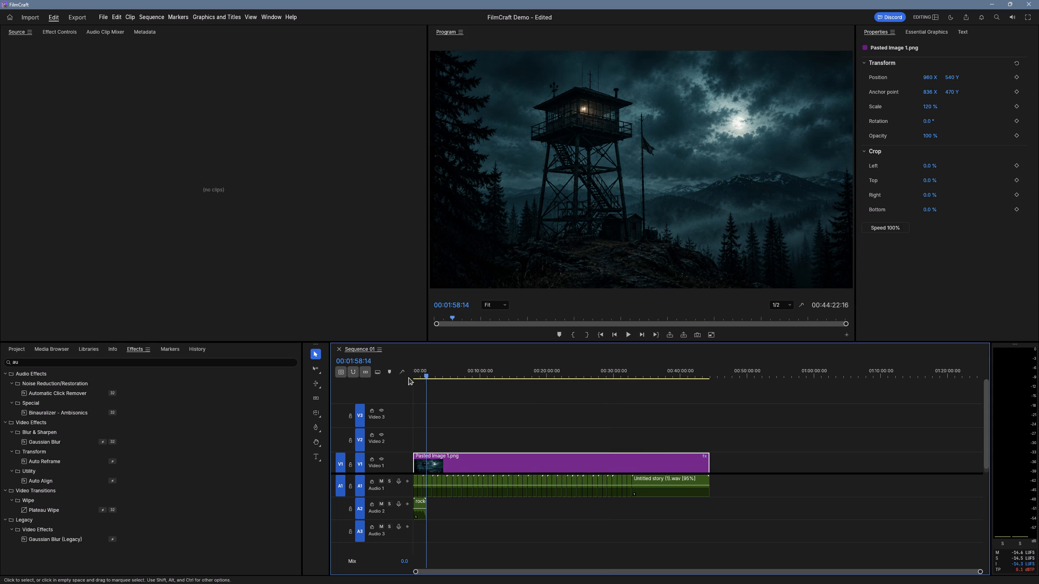
drag(408, 377, 406, 378)
key(space)
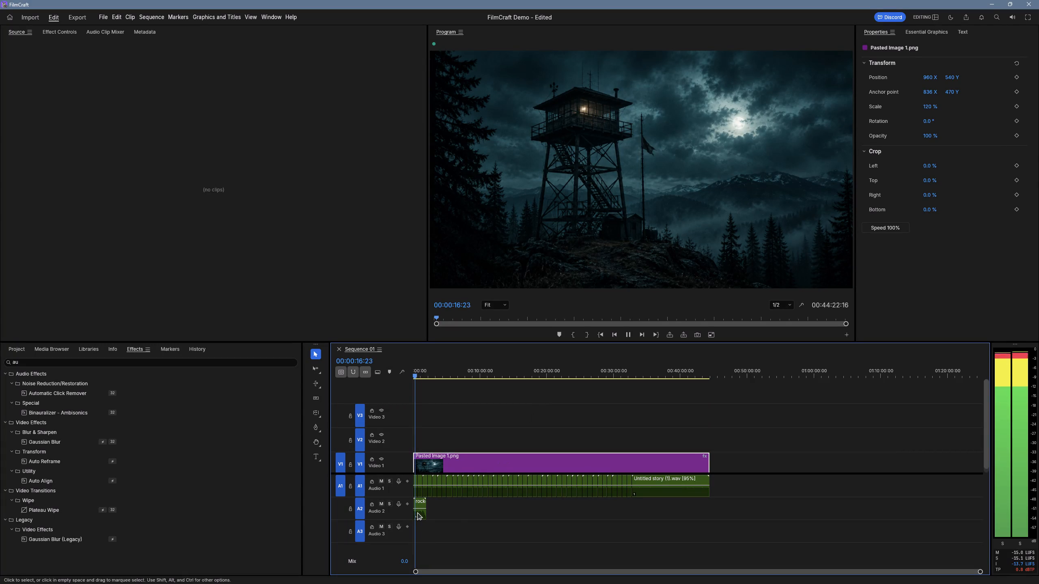
Set the level of the rockot dark drone clip on Audio 2 to -5 dB.
click(420, 502)
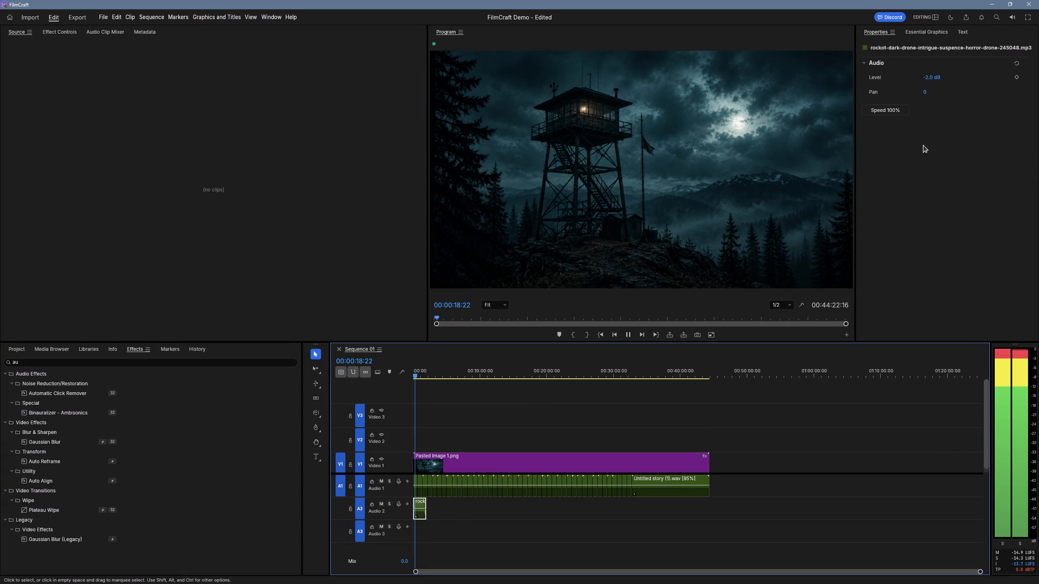
click(934, 79)
key(minus)
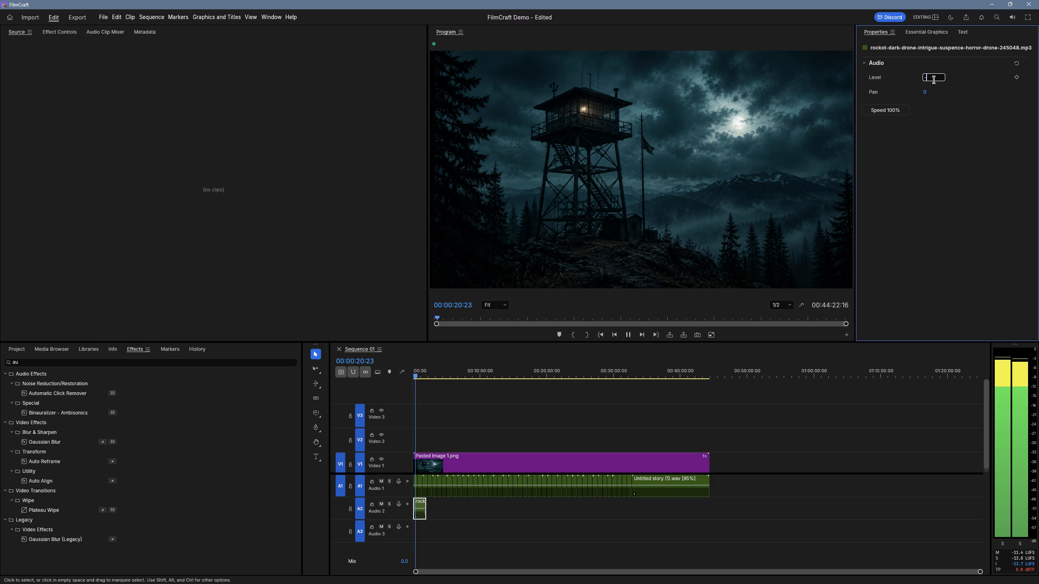
key(5)
key(Return)
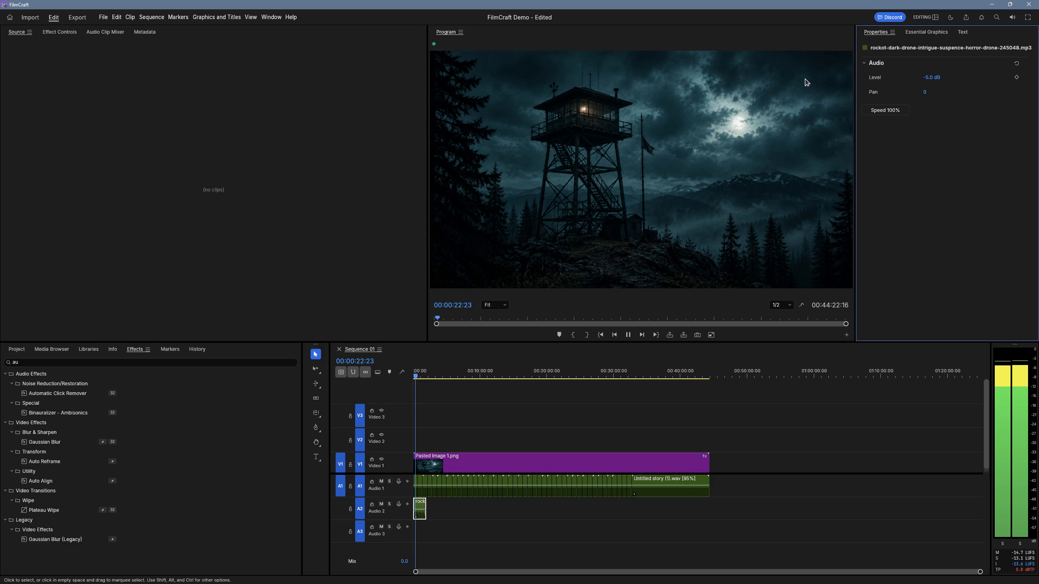
Listen to the mix with the quieter drone, and stop with the playhead at about 00:00:38:10.
click(641, 301)
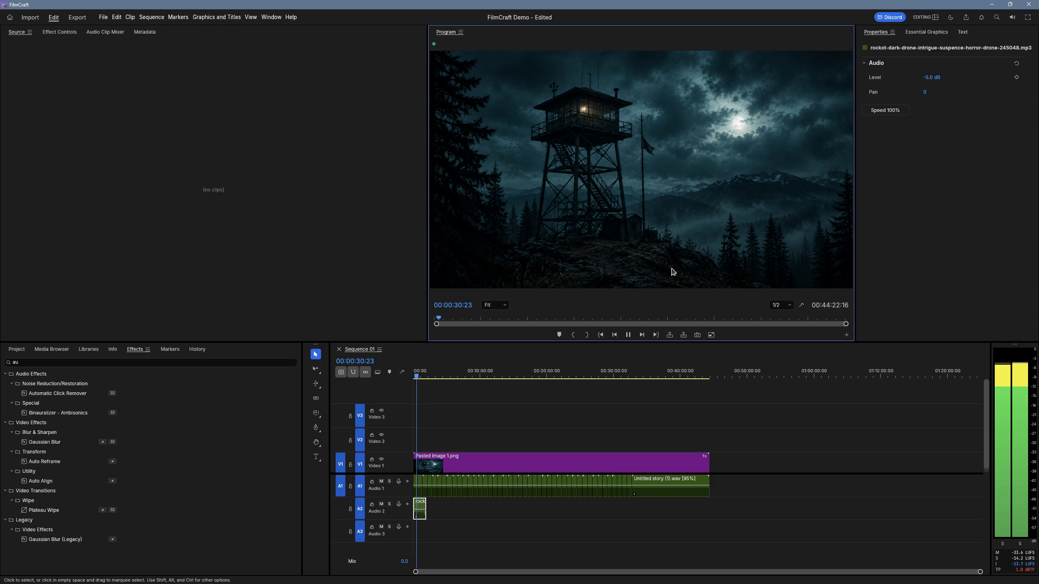
click(658, 289)
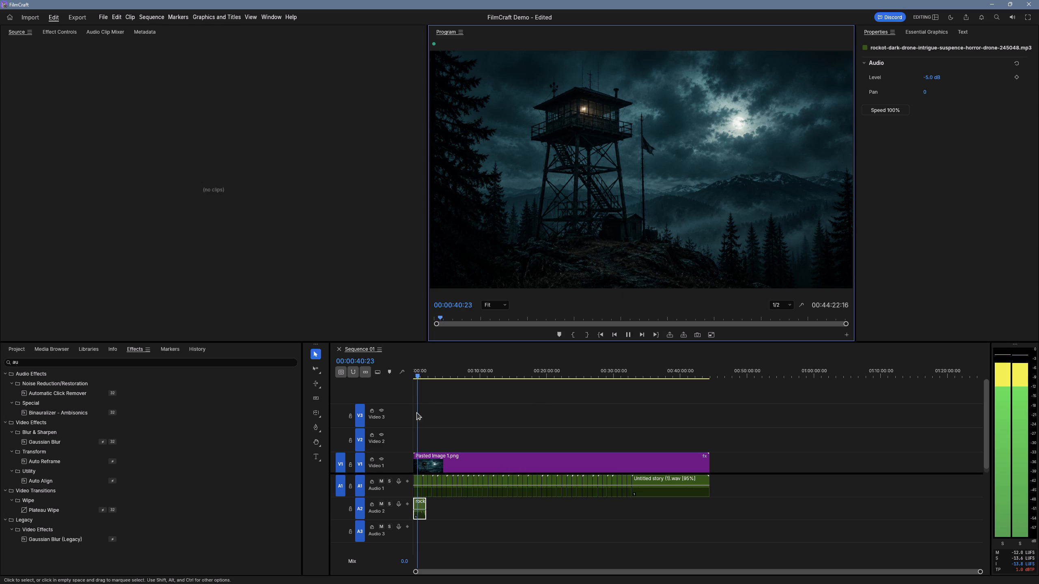
click(416, 374)
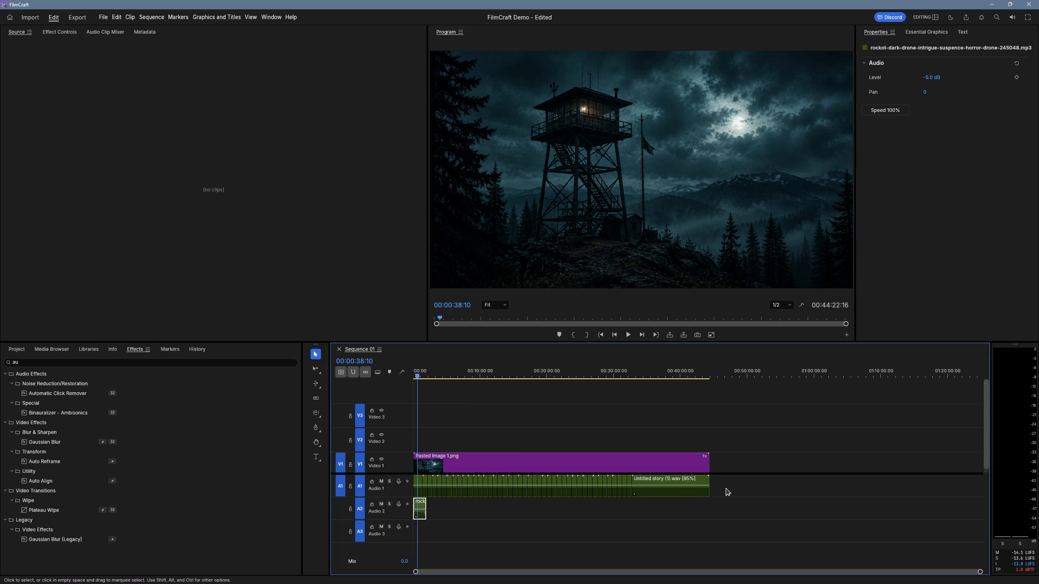
Delete all the narration clips from Audio 1.
drag(725, 480, 412, 485)
key(Delete)
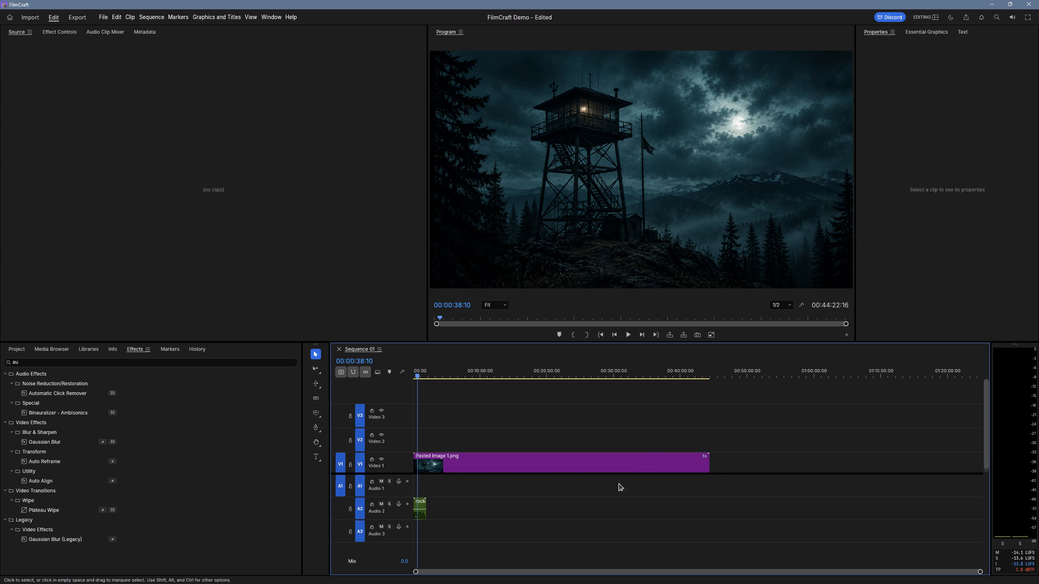
key(alt+Tab)
key(alt+Tab)
key(alt+Tab)
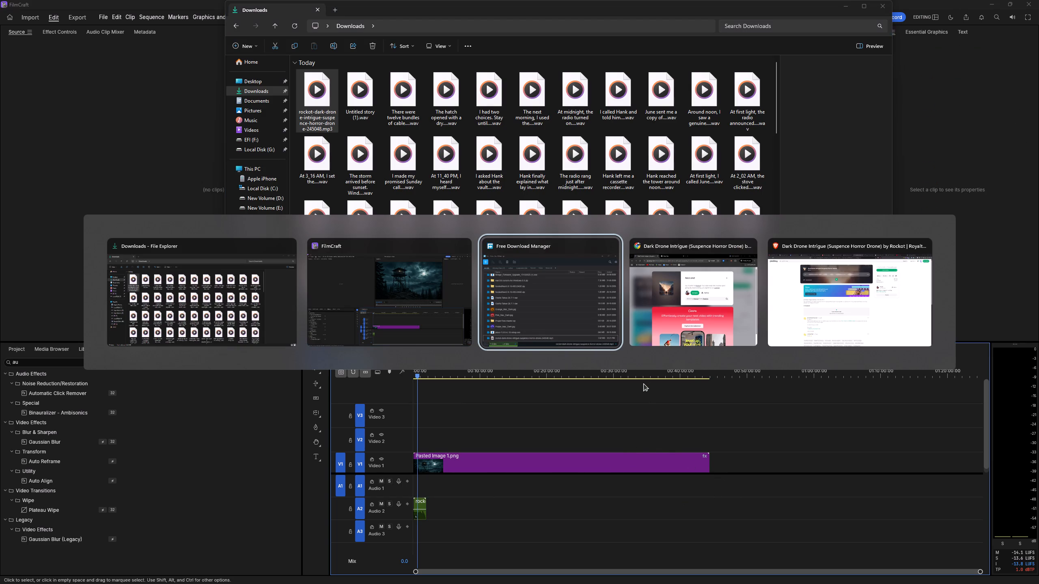
key(alt+Tab)
key(alt+Tab)
key(alt+Tab)
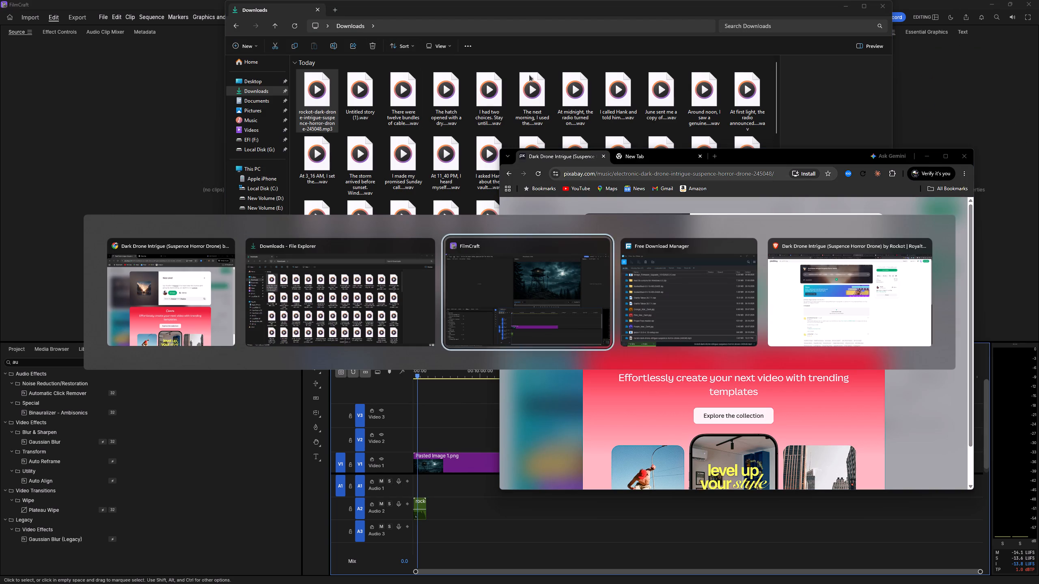